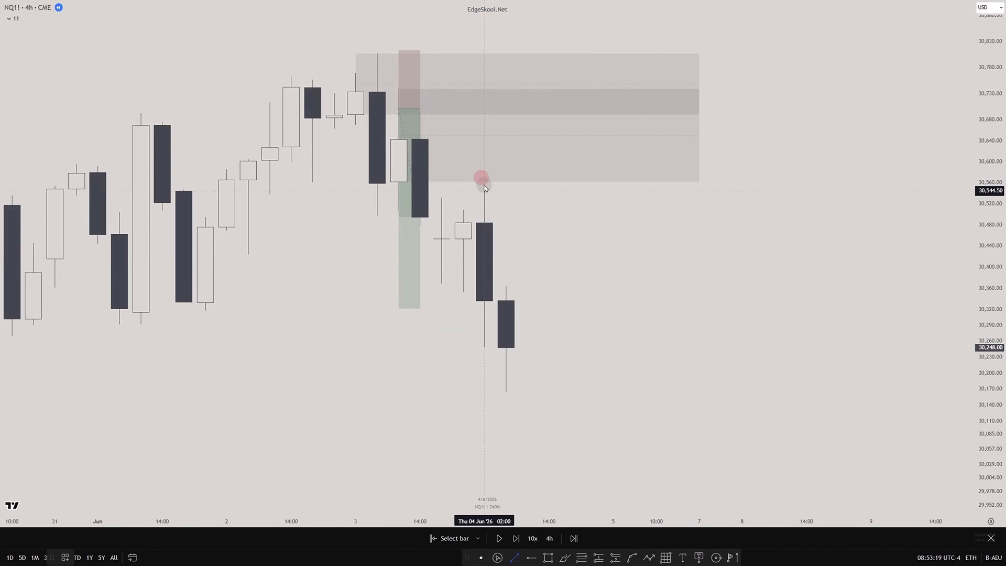
Watch the NQ1! chart walkthrough in the trading concepts video and take the player out of full screen.
{"action": "left_click", "coordinate": [613, 183]}
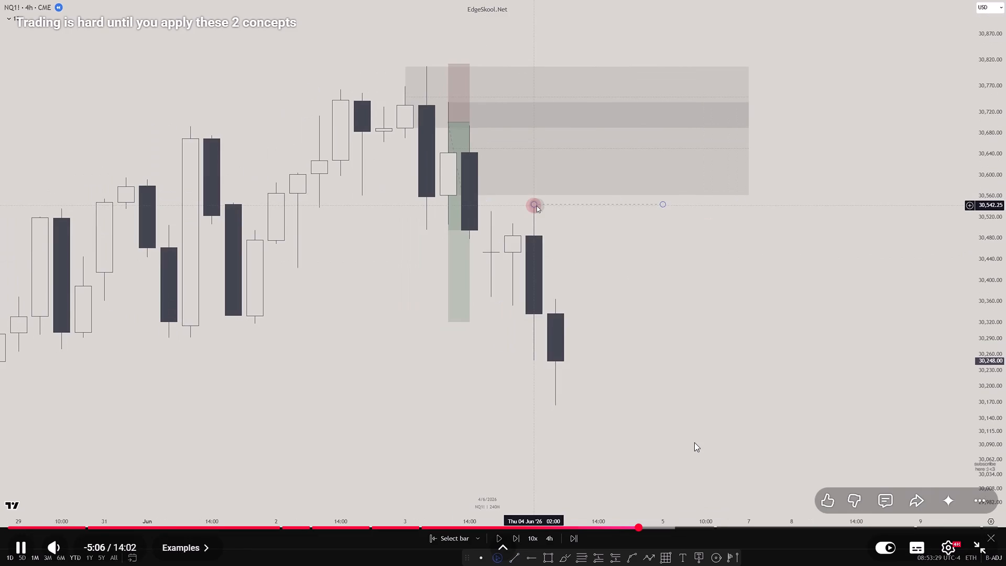
{"action": "left_click", "coordinate": [652, 304]}
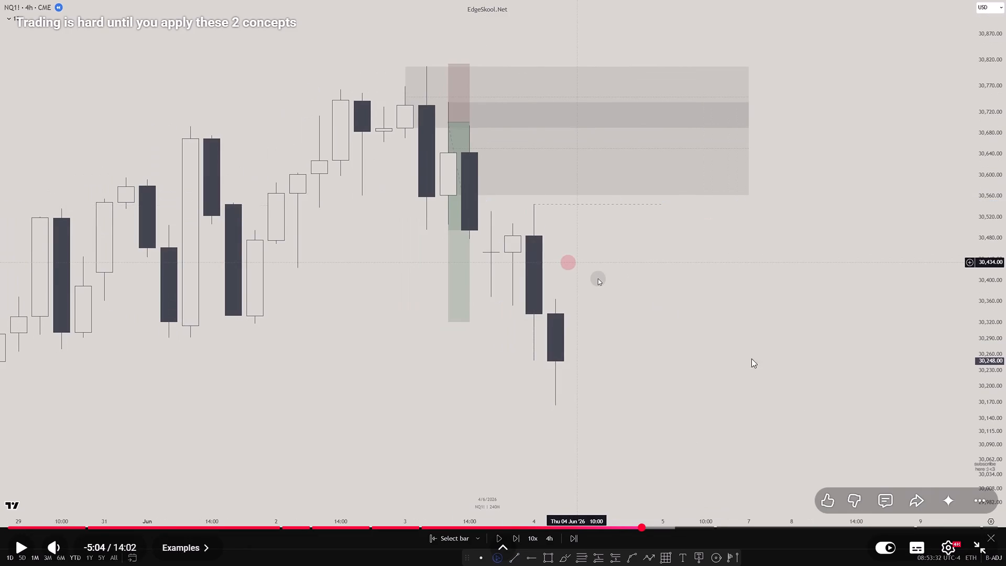
{"action": "left_click", "coordinate": [984, 539]}
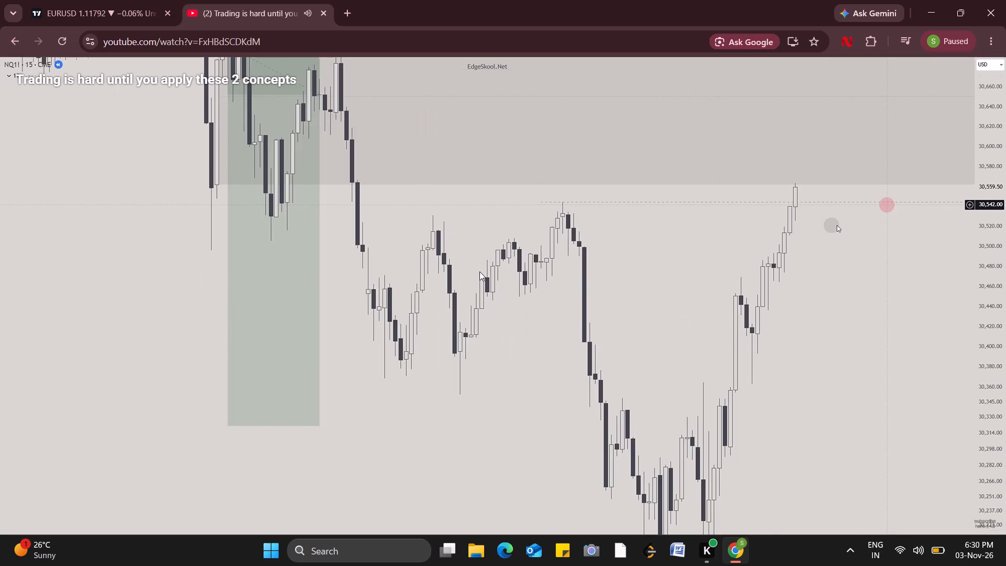
{"action": "left_click", "coordinate": [294, 290]}
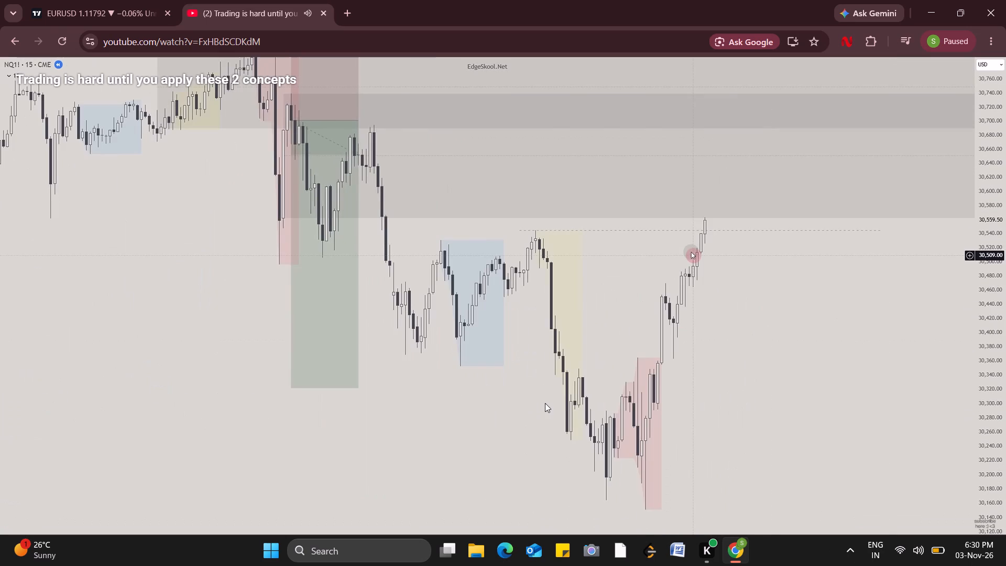
{"action": "key", "text": "Escape"}
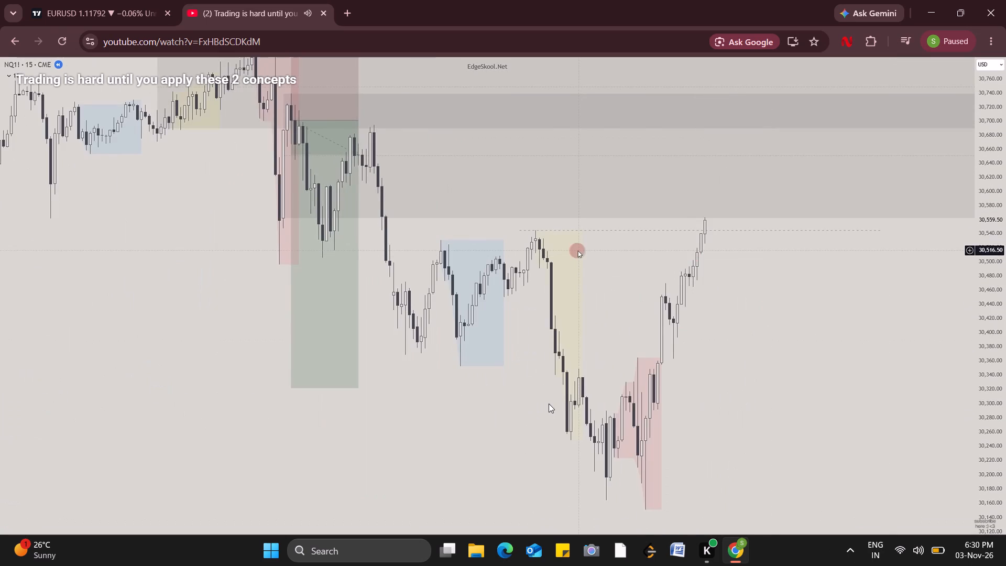
{"action": "scroll", "coordinate": [549, 404], "scroll_direction": "down", "scroll_amount": 3}
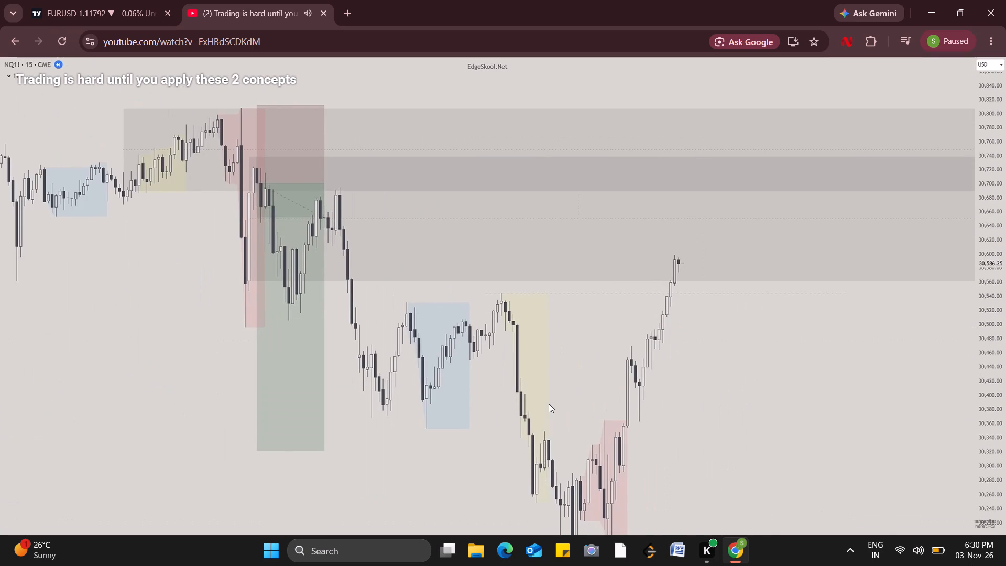
Switch to the TradingView tab and examine the EURUSD 5-minute price action around the marked LQS levels and zones.
{"action": "left_click", "coordinate": [140, 9]}
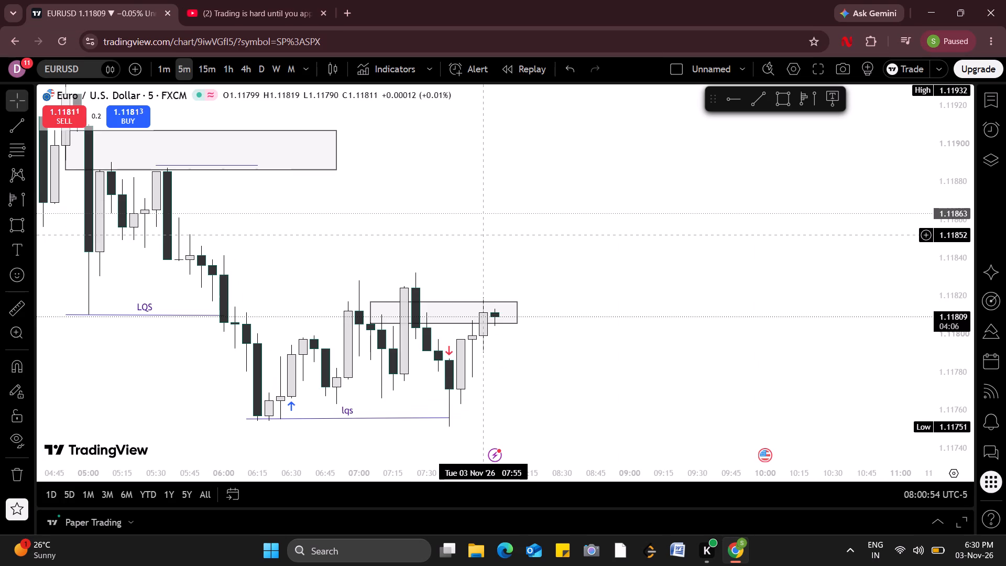
{"action": "scroll", "coordinate": [487, 235], "scroll_direction": "right", "scroll_amount": 4}
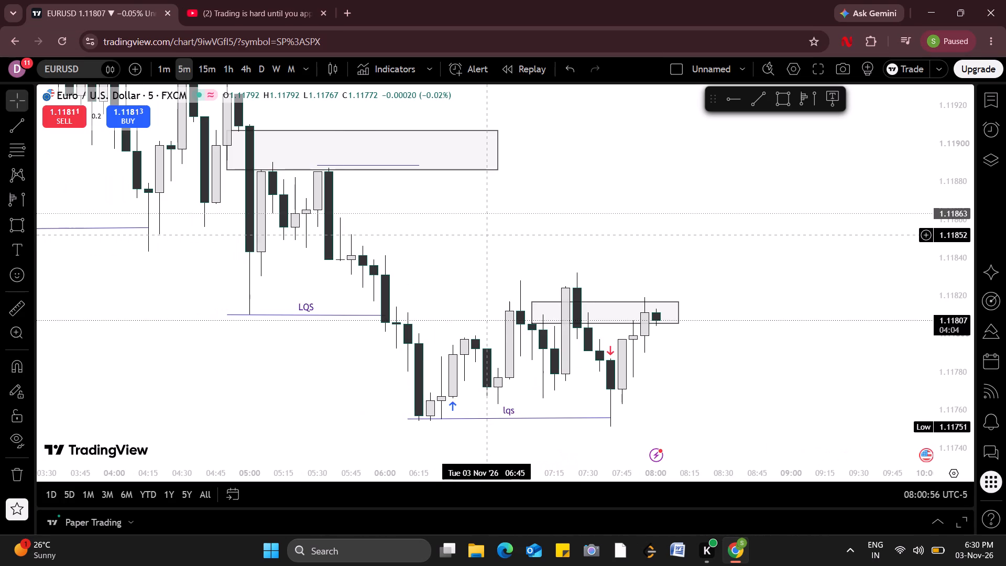
{"action": "scroll", "coordinate": [487, 235], "scroll_direction": "up", "scroll_amount": 2}
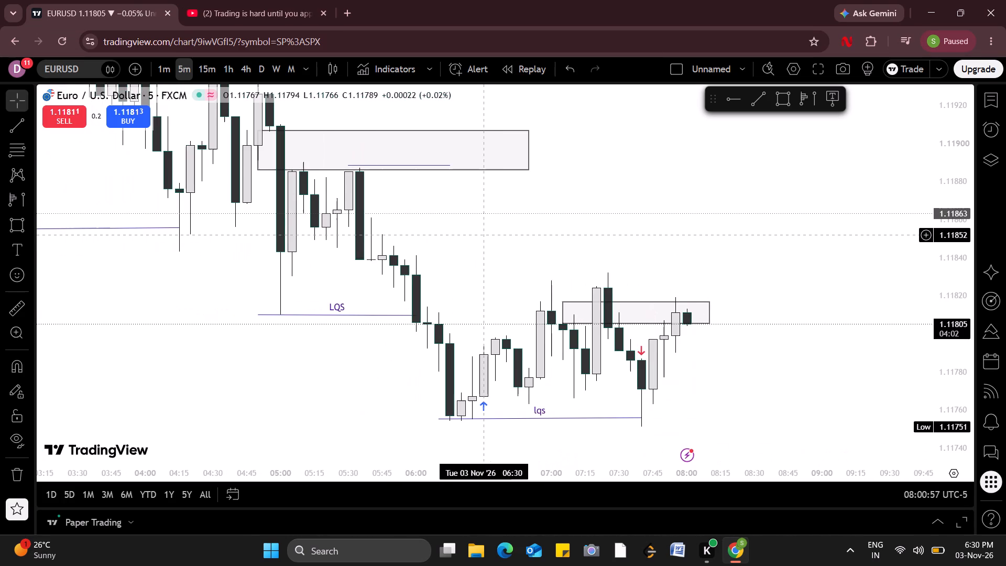
{"action": "scroll", "coordinate": [487, 235], "scroll_direction": "left", "scroll_amount": 1}
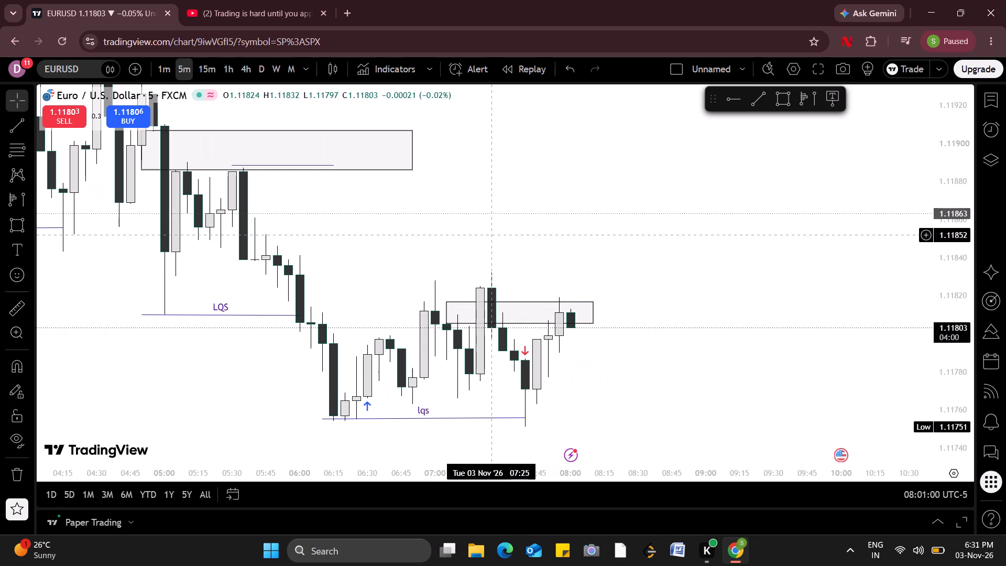
{"action": "scroll", "coordinate": [487, 235], "scroll_direction": "right", "scroll_amount": 2}
{"action": "left_click_drag", "start_coordinate": [487, 235], "coordinate": [619, 360]}
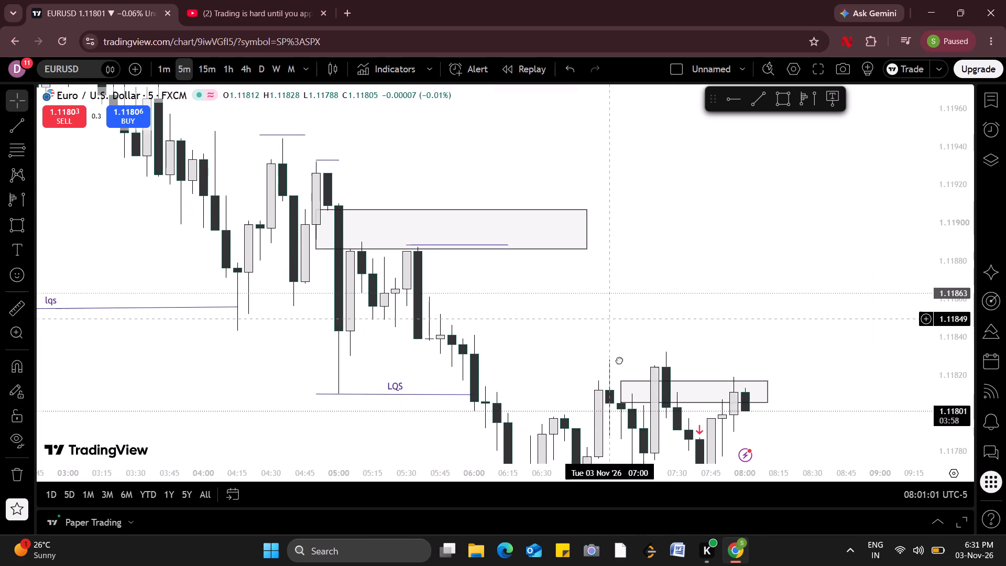
{"action": "left_click_drag", "start_coordinate": [619, 360], "coordinate": [432, 189]}
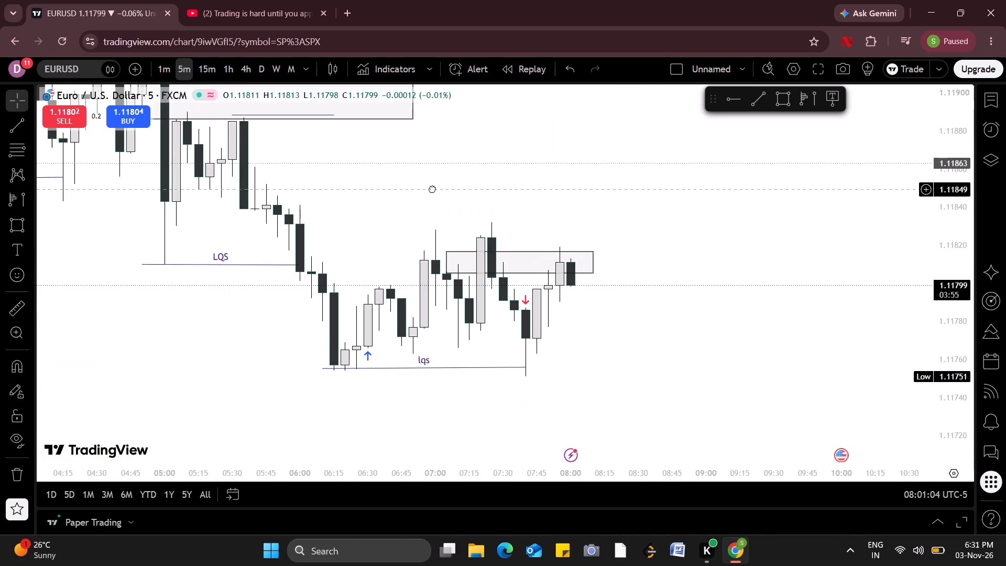
{"action": "left_click_drag", "start_coordinate": [432, 189], "coordinate": [389, 173]}
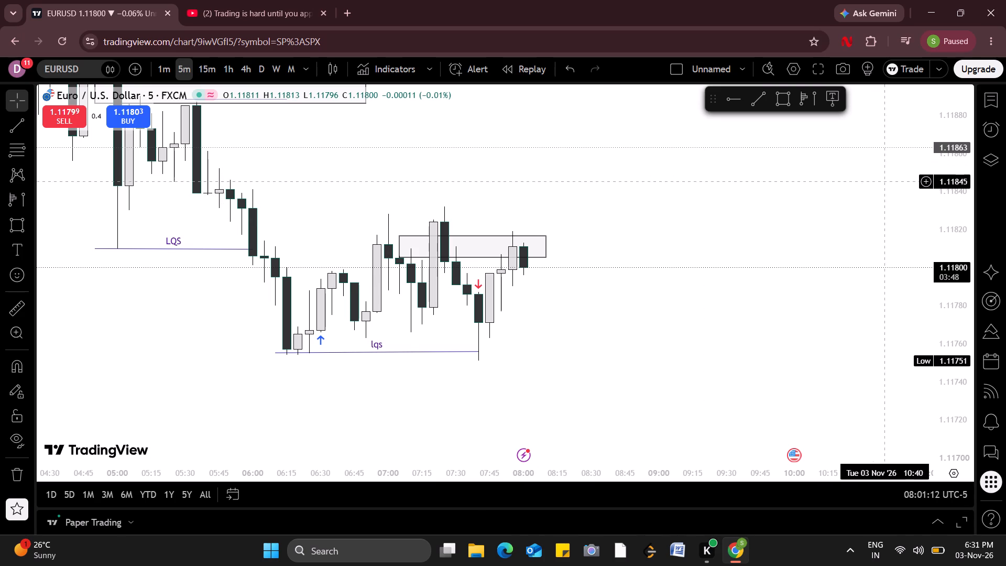
Load GBPUSD on the chart from the forex section of the watchlist.
{"action": "left_click", "coordinate": [991, 105]}
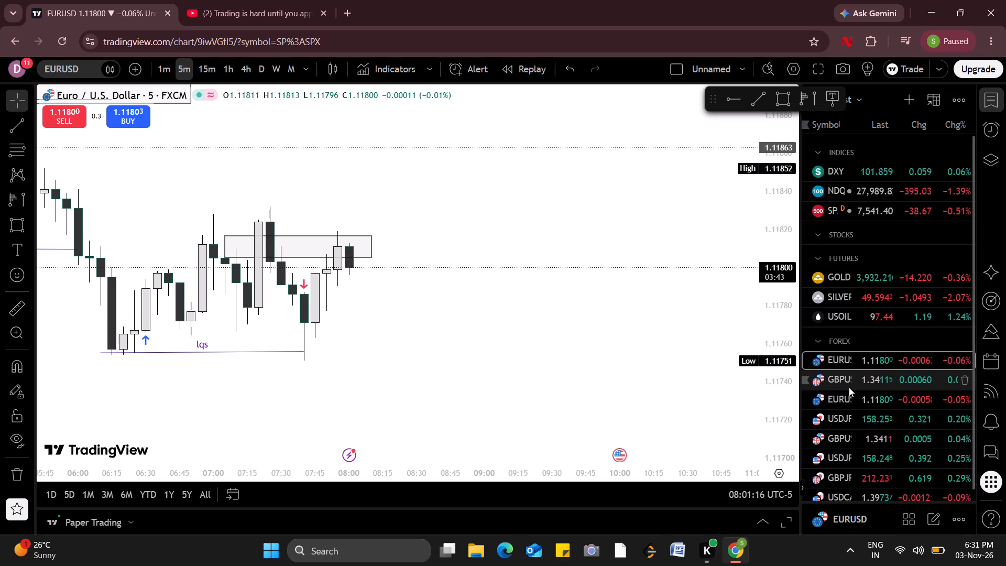
{"action": "left_click", "coordinate": [848, 387]}
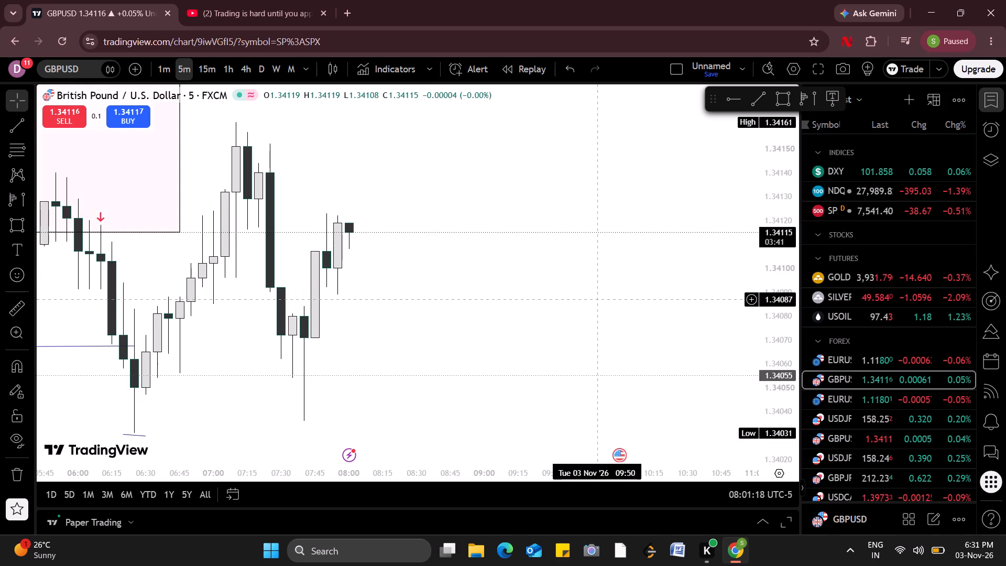
Remove all drawings and indicators from the GBPUSD chart and hide the watchlist.
{"action": "left_click", "coordinate": [596, 299]}
{"action": "scroll", "coordinate": [596, 299], "scroll_direction": "right", "scroll_amount": 3}
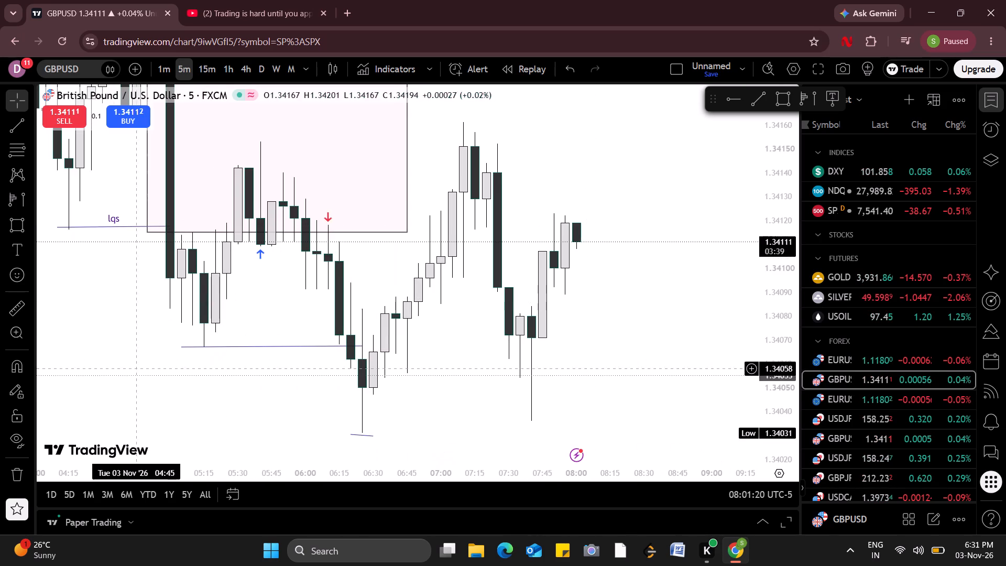
{"action": "left_click", "coordinate": [18, 478]}
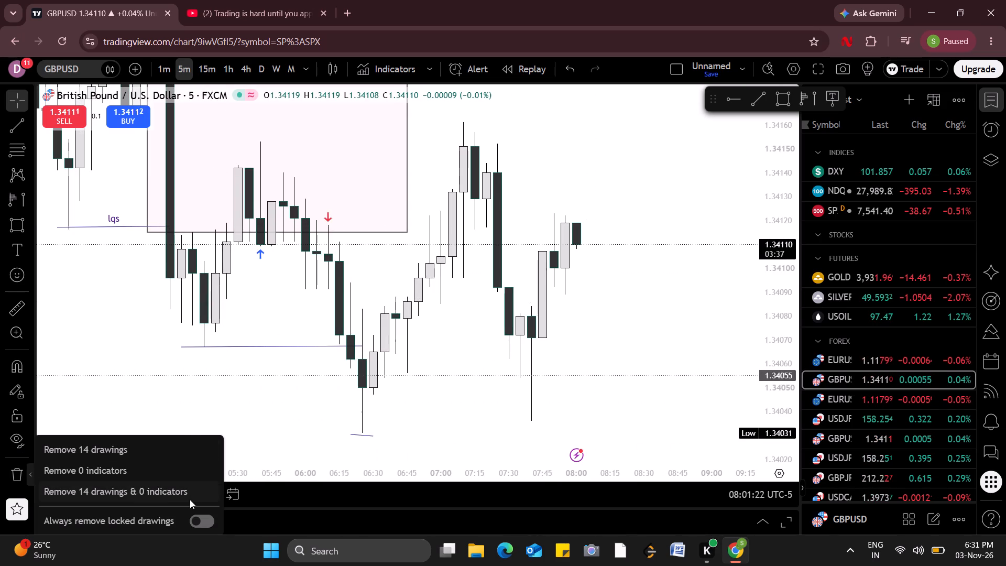
{"action": "left_click", "coordinate": [178, 489]}
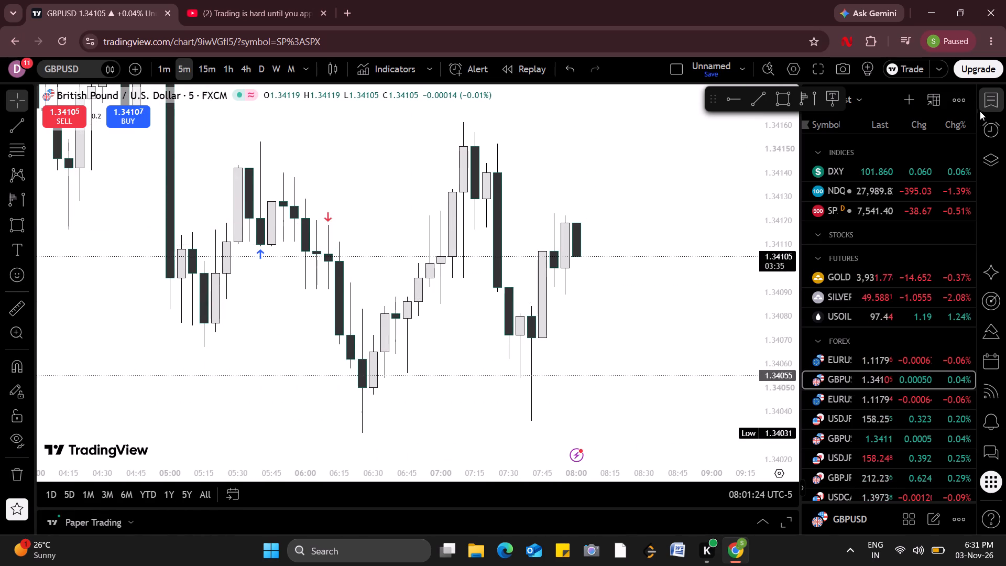
{"action": "left_click", "coordinate": [981, 111]}
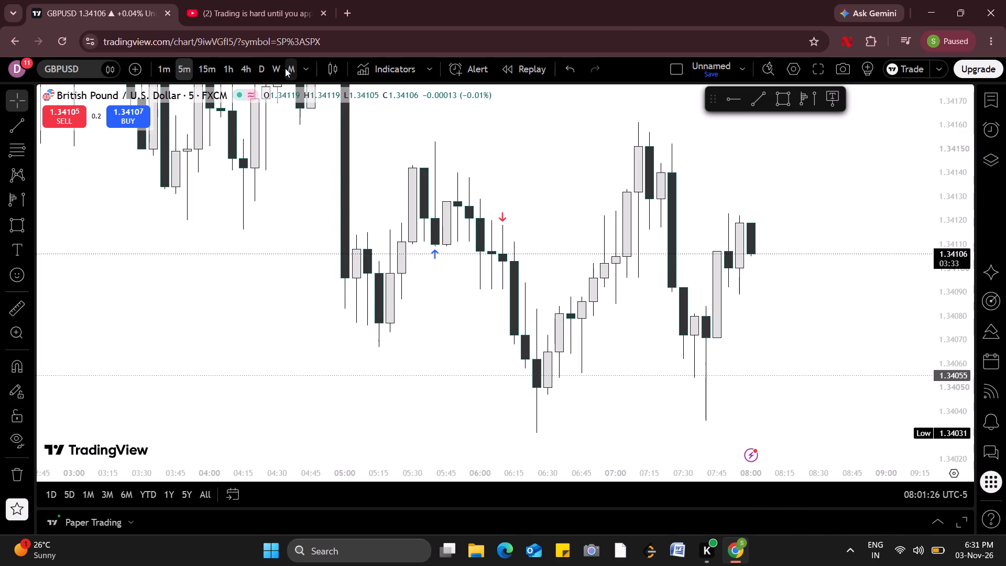
Switch the GBPUSD chart to the weekly timeframe and auto-fit its price scale.
{"action": "left_click", "coordinate": [285, 68]}
{"action": "left_click", "coordinate": [282, 68]}
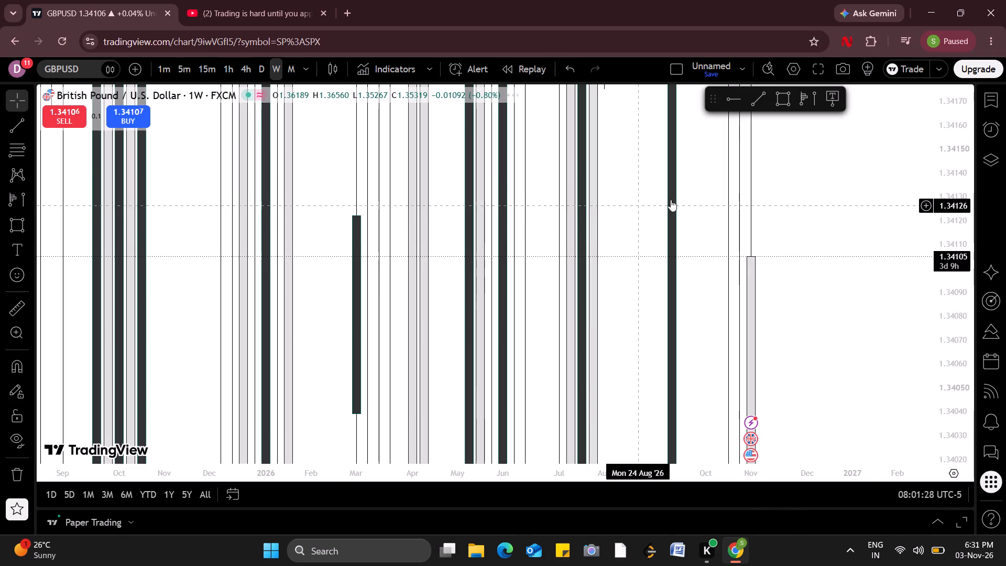
{"action": "double_click", "coordinate": [943, 190]}
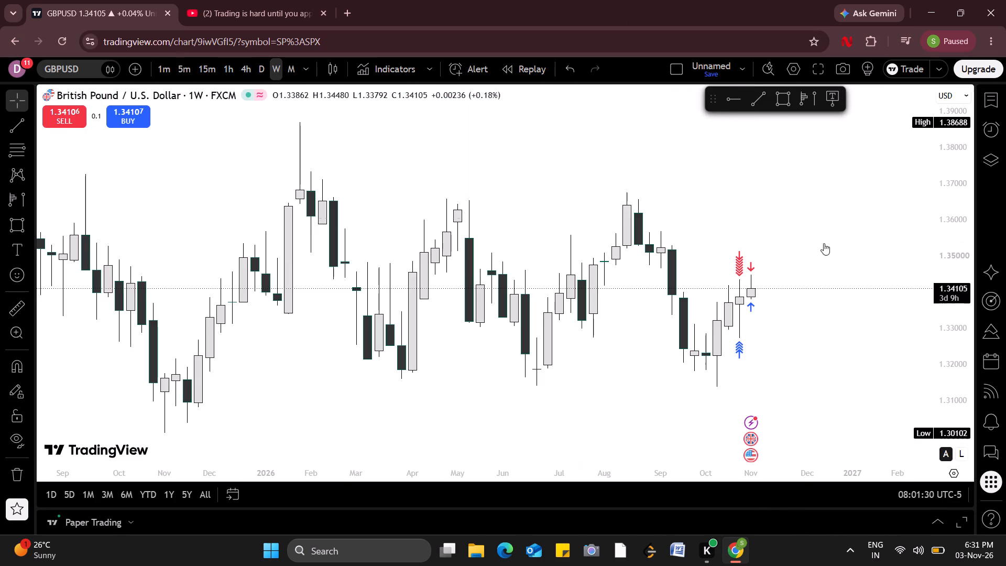
{"action": "scroll", "coordinate": [768, 270], "scroll_direction": "left", "scroll_amount": 6}
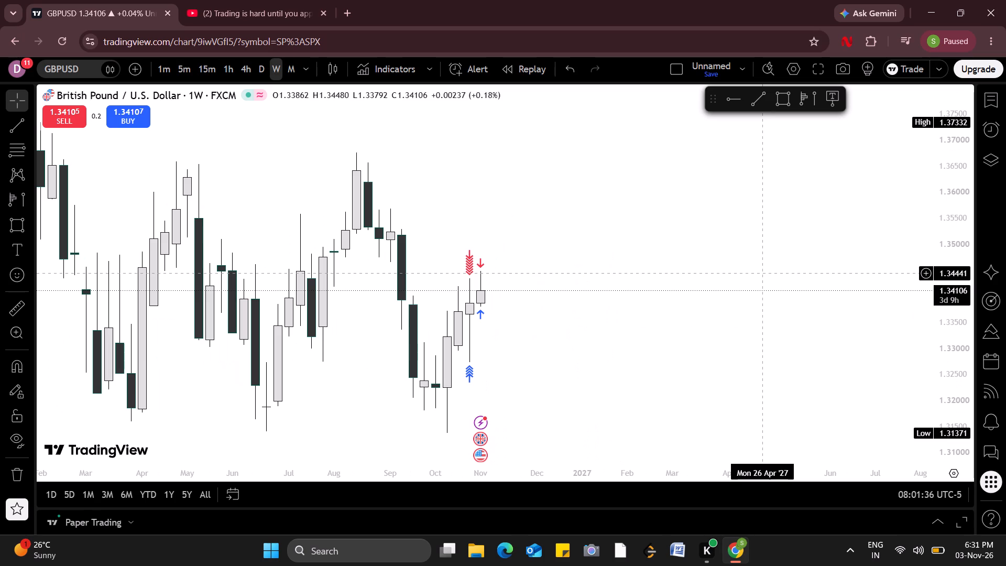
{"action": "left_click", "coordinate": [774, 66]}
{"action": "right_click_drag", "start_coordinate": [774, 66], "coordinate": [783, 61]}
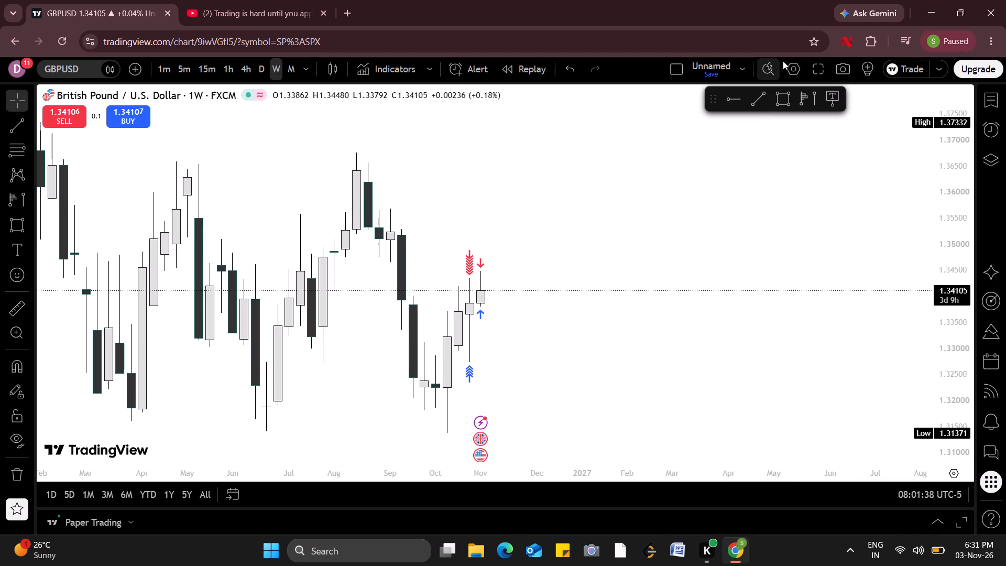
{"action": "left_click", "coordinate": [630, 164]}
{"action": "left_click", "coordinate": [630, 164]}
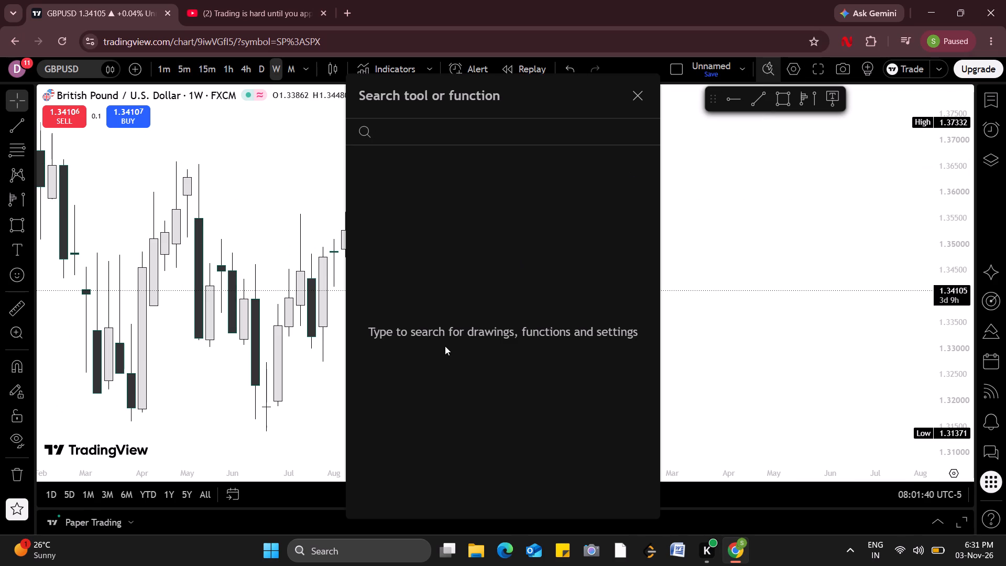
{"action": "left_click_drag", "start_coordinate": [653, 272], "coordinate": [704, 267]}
Turn off Execution marks in the chart's Trading settings and apply the change.
{"action": "right_click", "coordinate": [704, 267]}
{"action": "scroll", "coordinate": [704, 267], "scroll_direction": "down", "scroll_amount": 1}
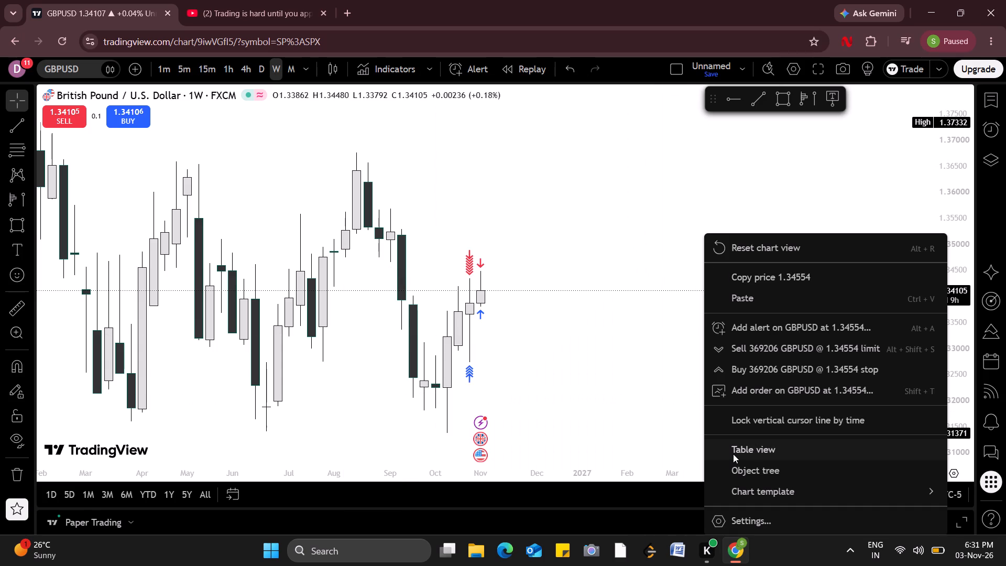
{"action": "left_click", "coordinate": [786, 530]}
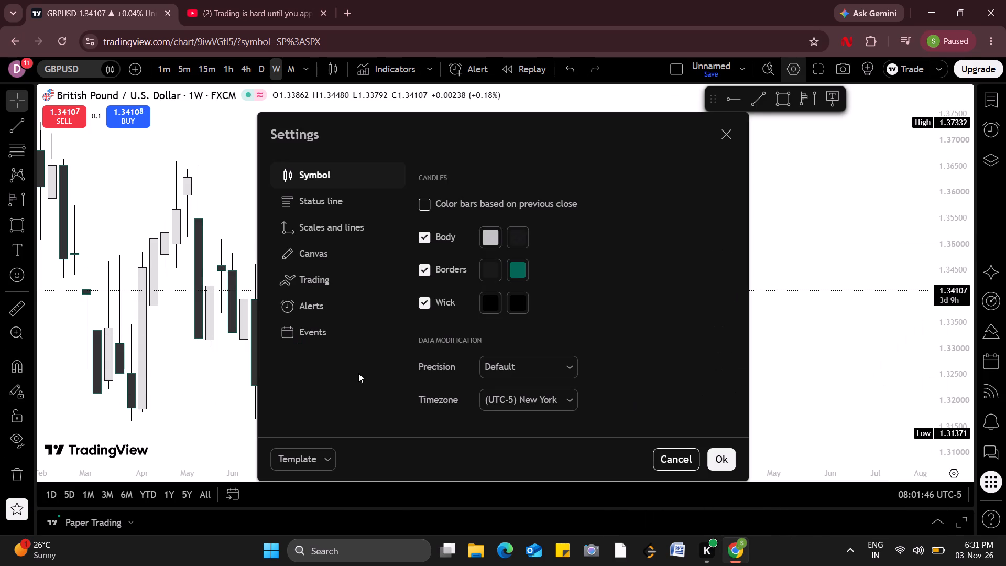
{"action": "left_click", "coordinate": [327, 286]}
{"action": "scroll", "coordinate": [475, 303], "scroll_direction": "down", "scroll_amount": 3}
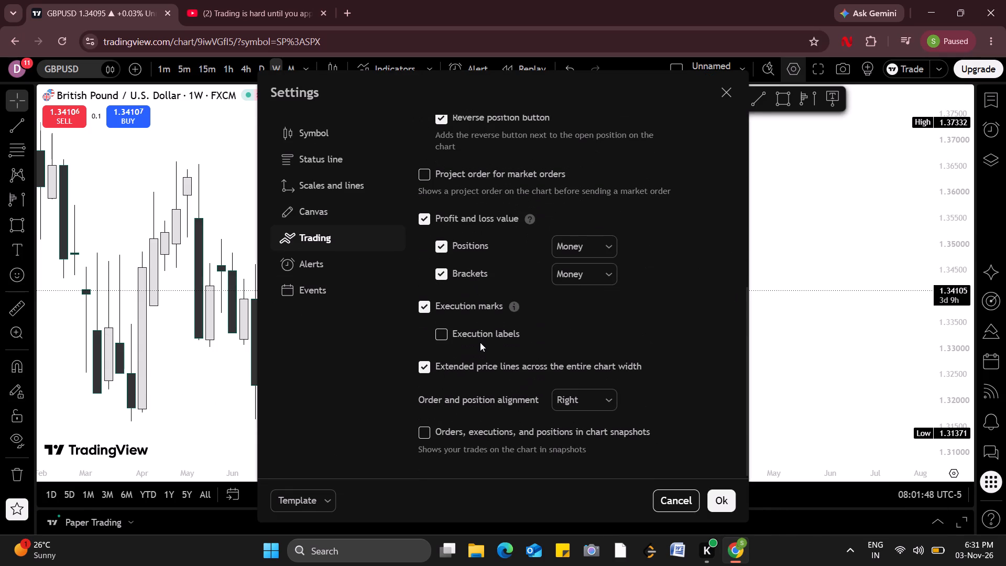
{"action": "left_click", "coordinate": [445, 308]}
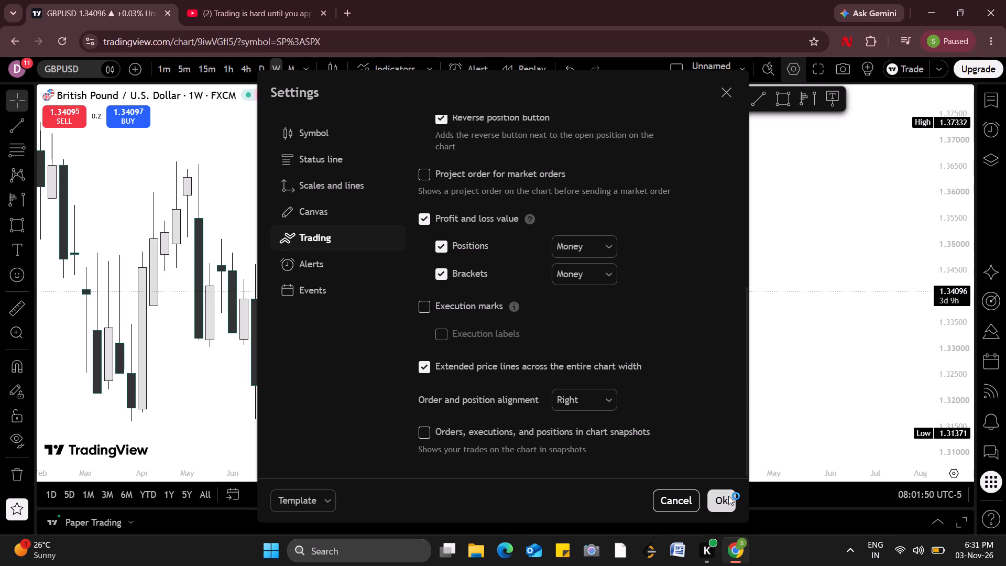
{"action": "left_click", "coordinate": [728, 496]}
Examine the weekly GBPUSD price action, covering the swing highs and lows from early 2026 to the current candle.
{"action": "scroll", "coordinate": [667, 312], "scroll_direction": "up", "scroll_amount": 3}
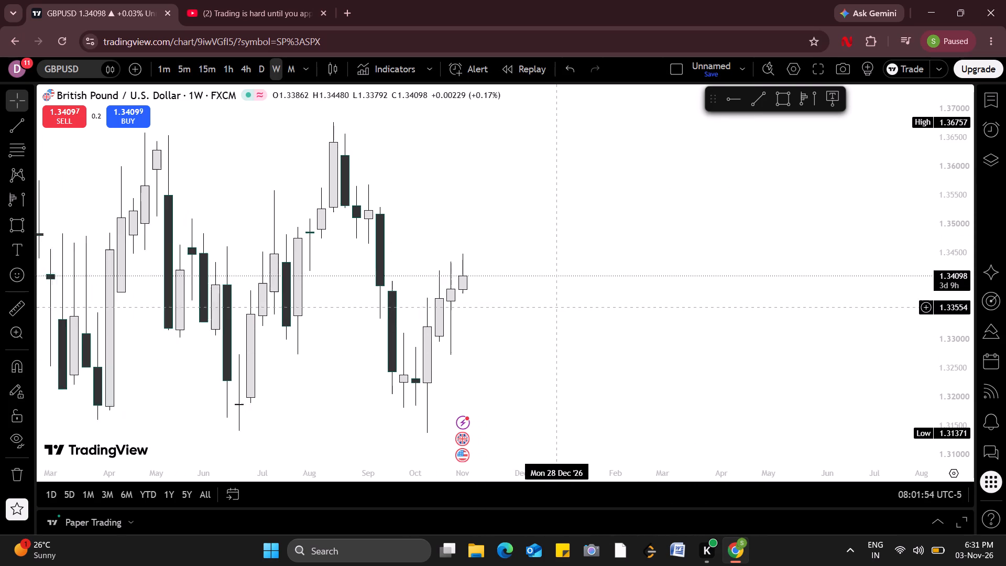
{"action": "scroll", "coordinate": [557, 307], "scroll_direction": "right", "scroll_amount": 1}
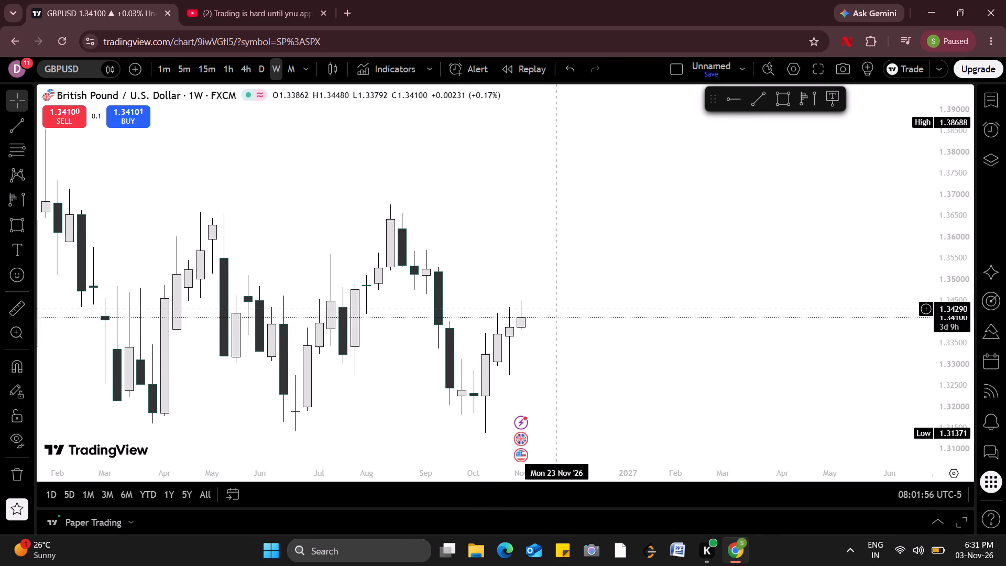
{"action": "right_click_drag", "start_coordinate": [550, 312], "coordinate": [662, 179]}
{"action": "scroll", "coordinate": [662, 179], "scroll_direction": "left", "scroll_amount": 1}
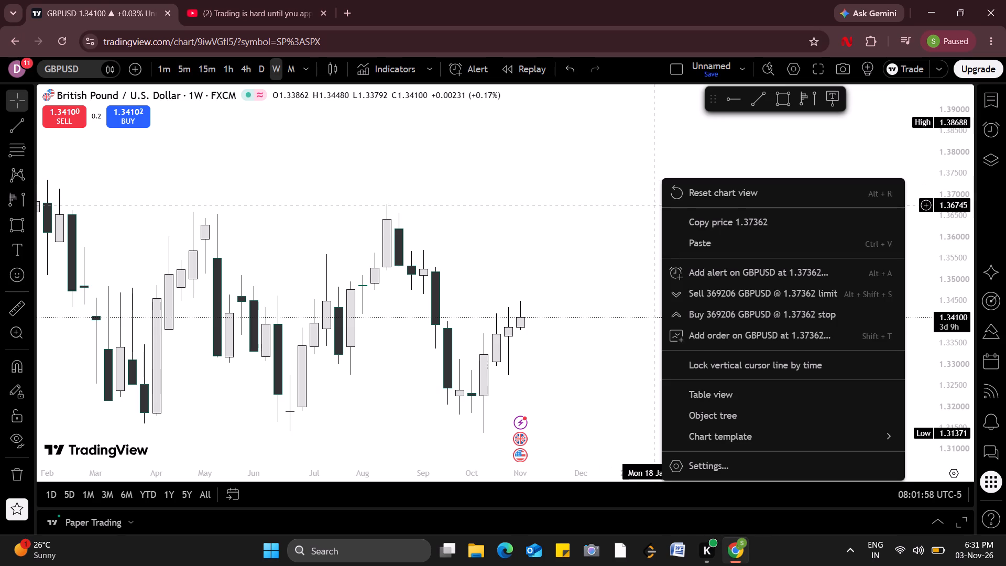
{"action": "left_click", "coordinate": [650, 205]}
{"action": "left_click_drag", "start_coordinate": [650, 205], "coordinate": [841, 36]}
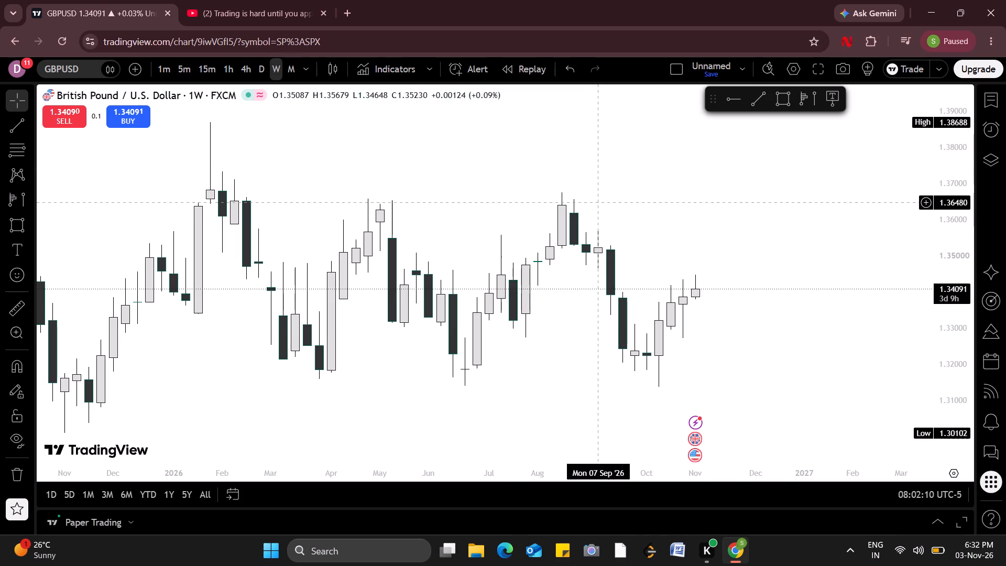
{"action": "left_click_drag", "start_coordinate": [596, 202], "coordinate": [437, 214]}
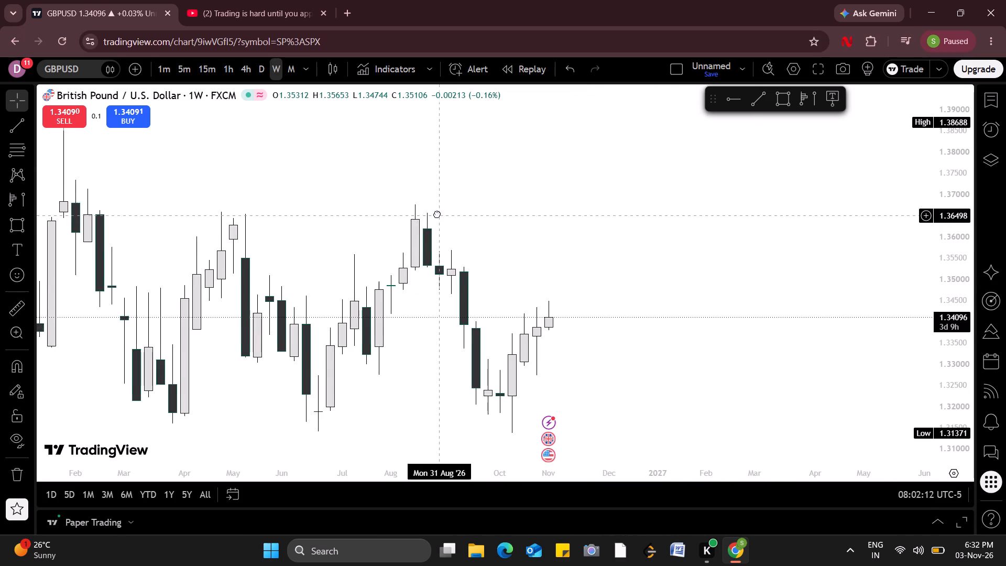
{"action": "left_click_drag", "start_coordinate": [437, 214], "coordinate": [444, 249]}
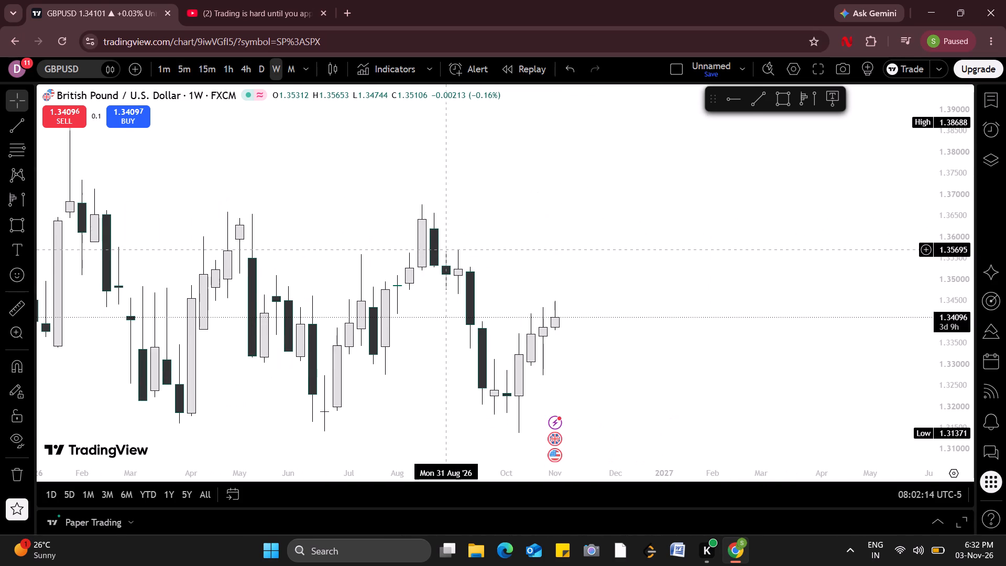
{"action": "left_click_drag", "start_coordinate": [530, 220], "coordinate": [531, 257]}
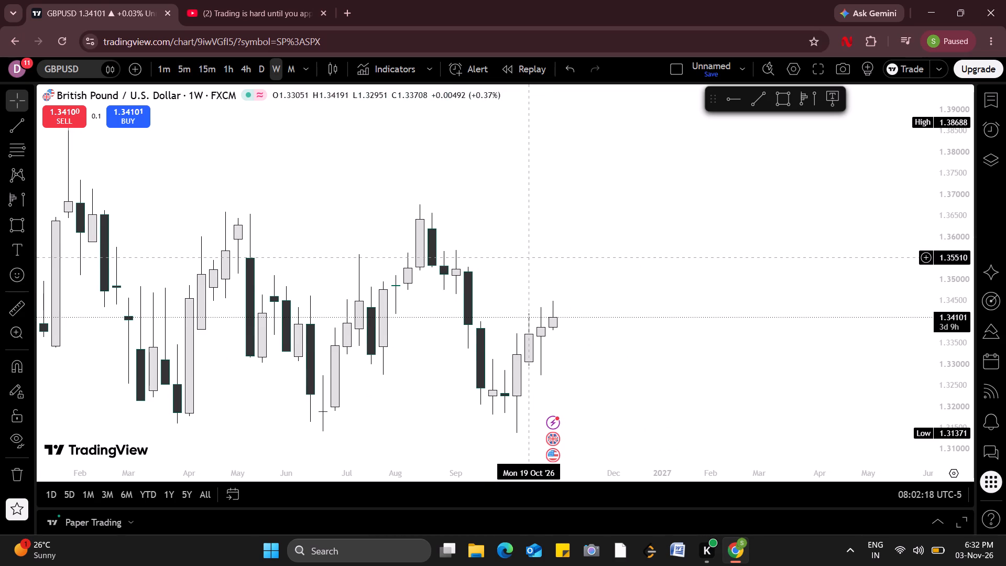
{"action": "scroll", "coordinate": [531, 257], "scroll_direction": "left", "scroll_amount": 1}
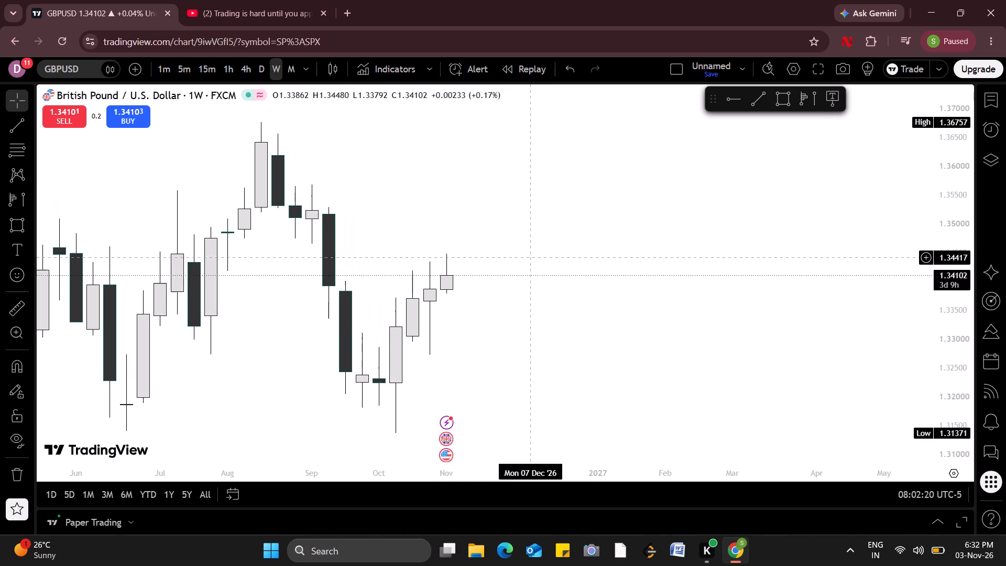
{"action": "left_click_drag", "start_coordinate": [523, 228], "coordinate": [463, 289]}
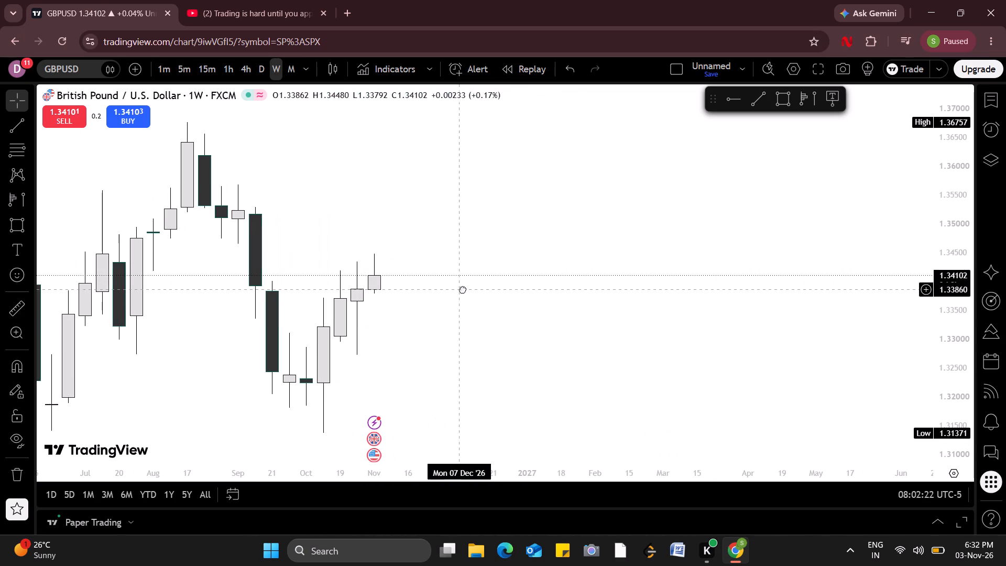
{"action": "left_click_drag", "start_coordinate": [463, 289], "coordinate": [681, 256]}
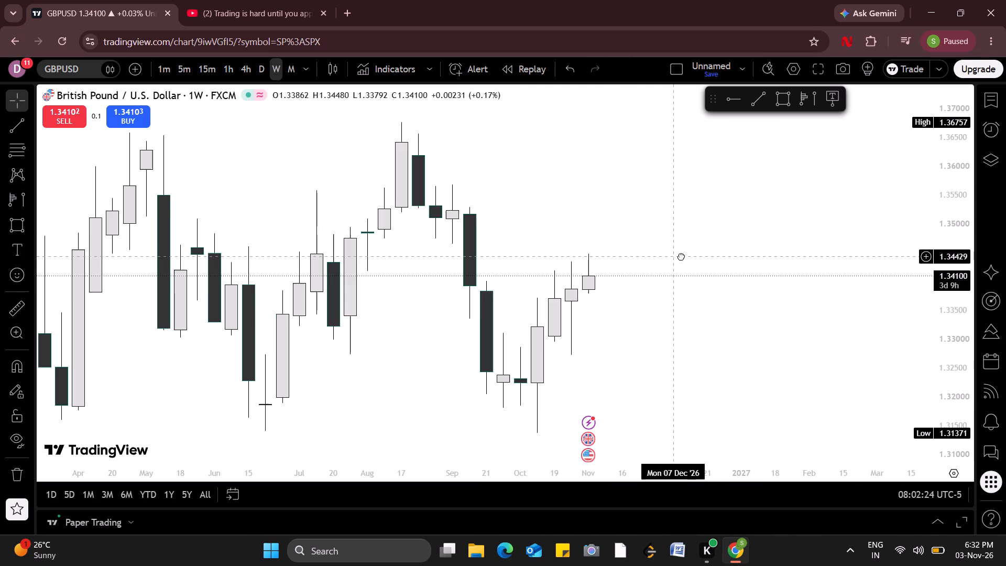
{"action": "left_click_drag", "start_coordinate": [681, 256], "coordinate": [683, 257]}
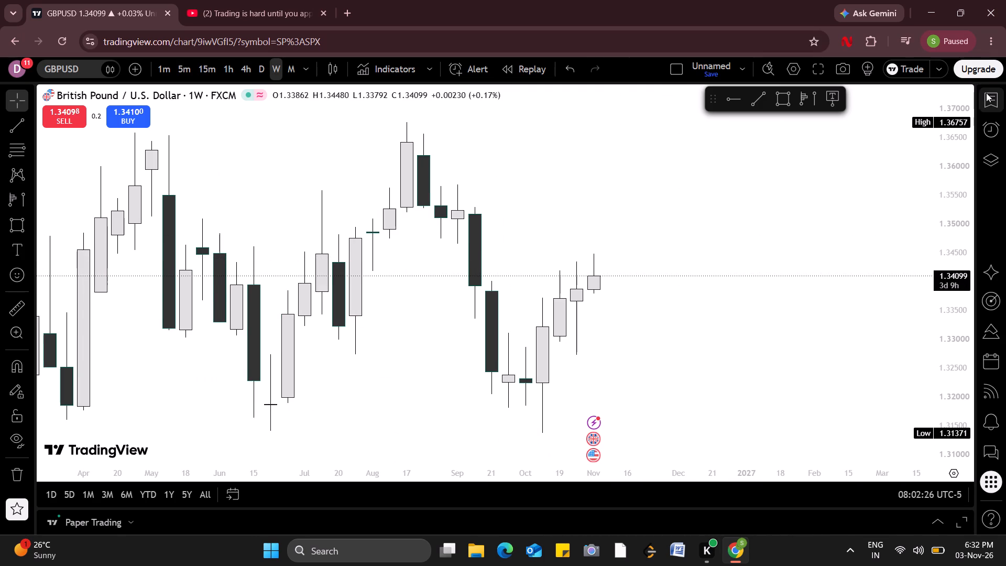
Switch the chart to USDJPY from the watchlist's Forex group and hide the watchlist again.
{"action": "left_click", "coordinate": [986, 93]}
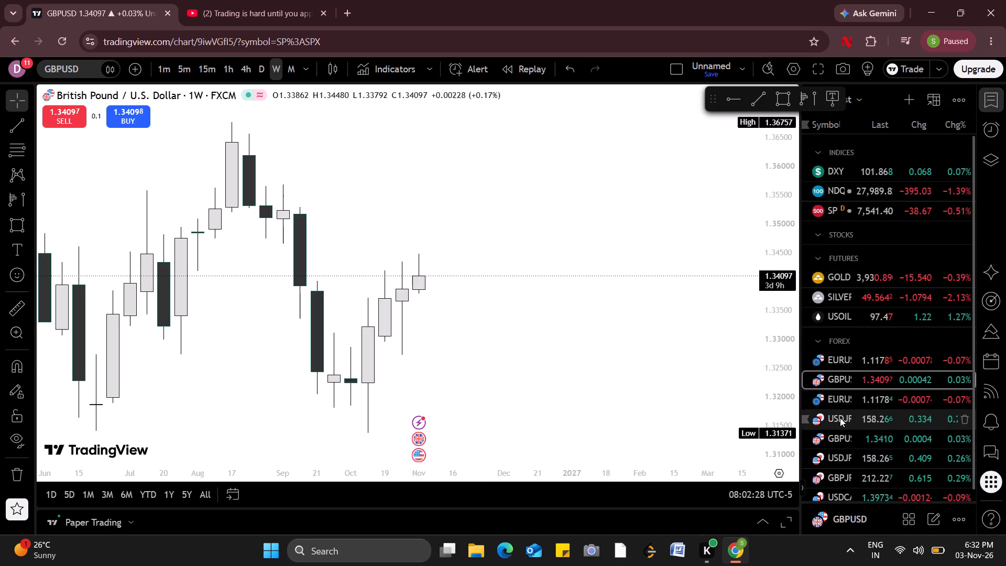
{"action": "left_click", "coordinate": [840, 418]}
{"action": "left_click", "coordinate": [639, 312]}
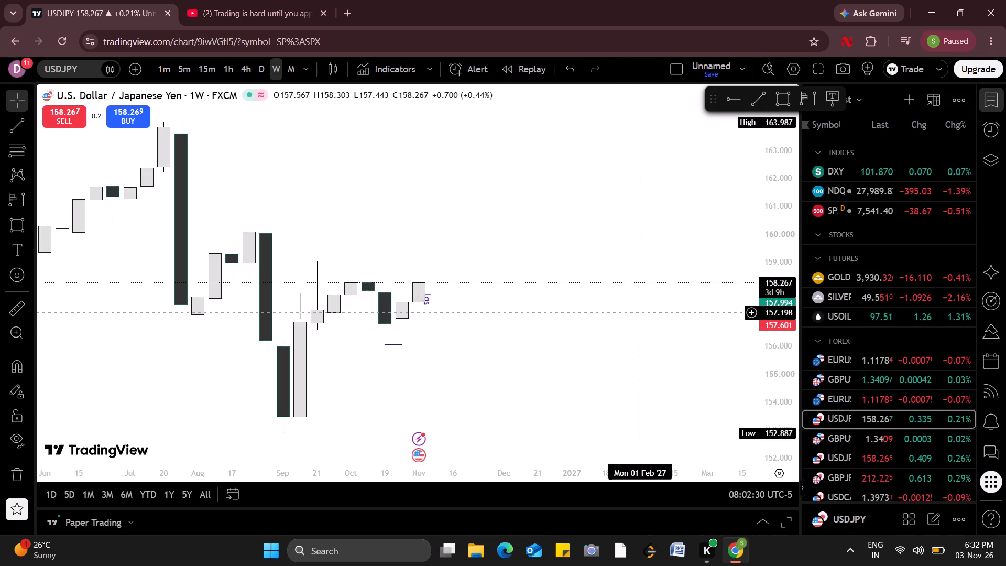
{"action": "left_click", "coordinate": [992, 101]}
Examine the weekly USDJPY price action, covering the swings from 2025 through the July 2026 high to the current candle.
{"action": "left_click_drag", "start_coordinate": [644, 226], "coordinate": [905, 231]}
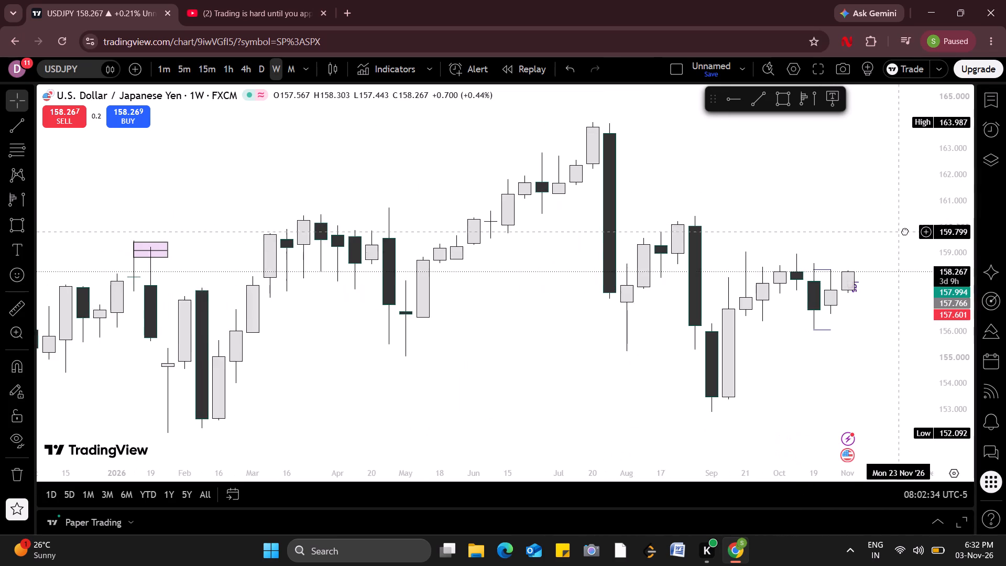
{"action": "left_click_drag", "start_coordinate": [905, 231], "coordinate": [872, 217]}
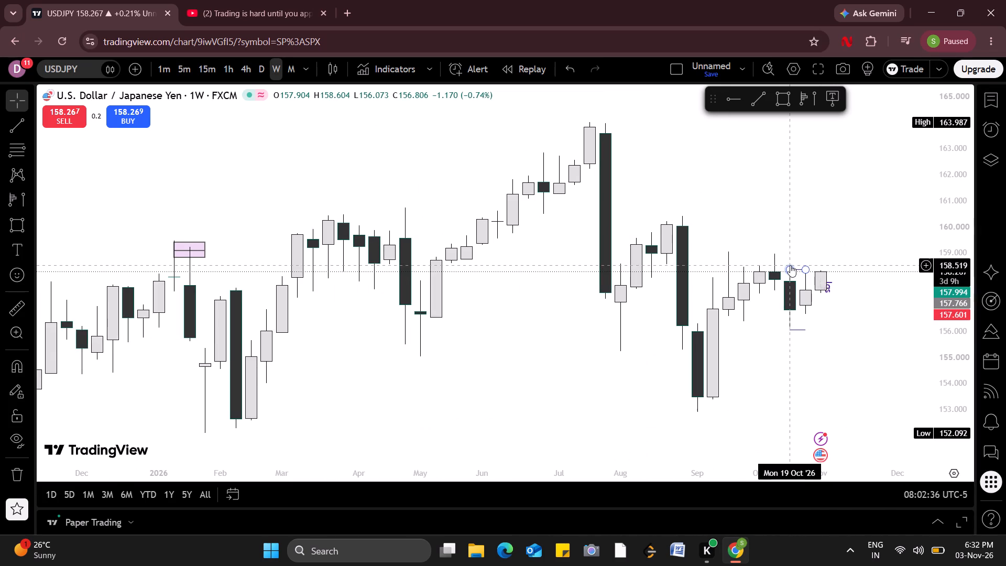
{"action": "left_click_drag", "start_coordinate": [606, 373], "coordinate": [717, 151]}
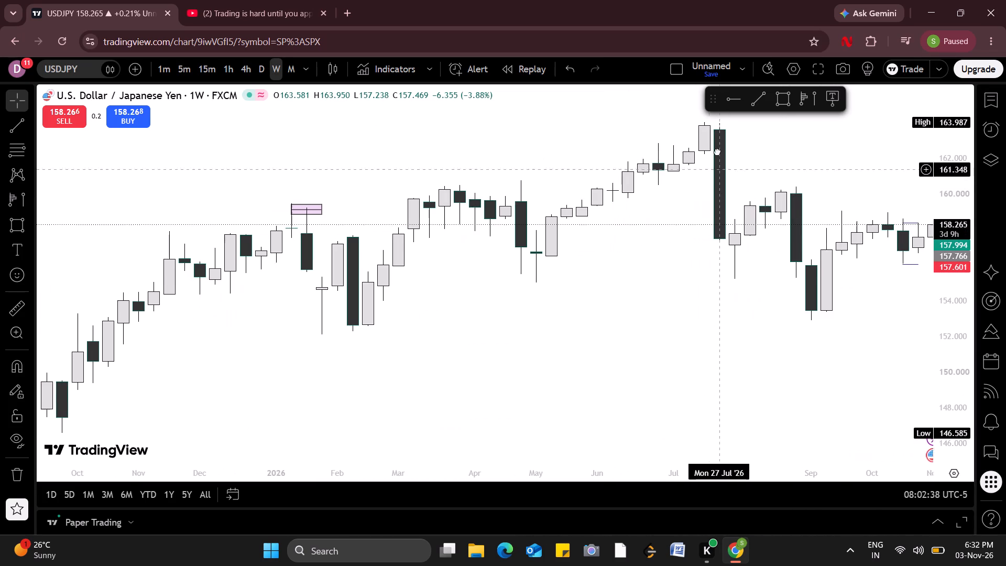
{"action": "left_click_drag", "start_coordinate": [717, 151], "coordinate": [413, 372]}
{"action": "left_click_drag", "start_coordinate": [413, 372], "coordinate": [414, 350]}
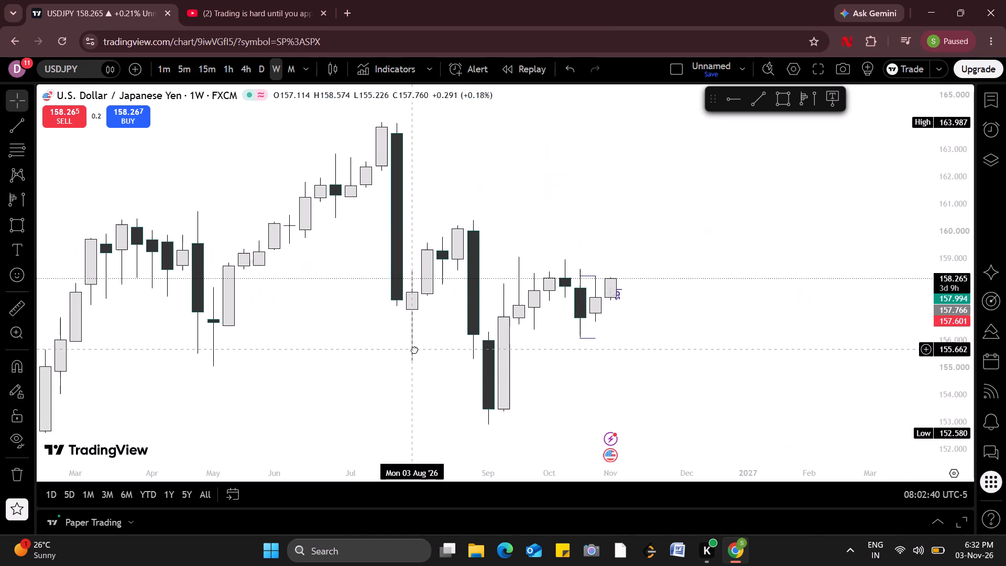
{"action": "left_click_drag", "start_coordinate": [414, 350], "coordinate": [694, 230]}
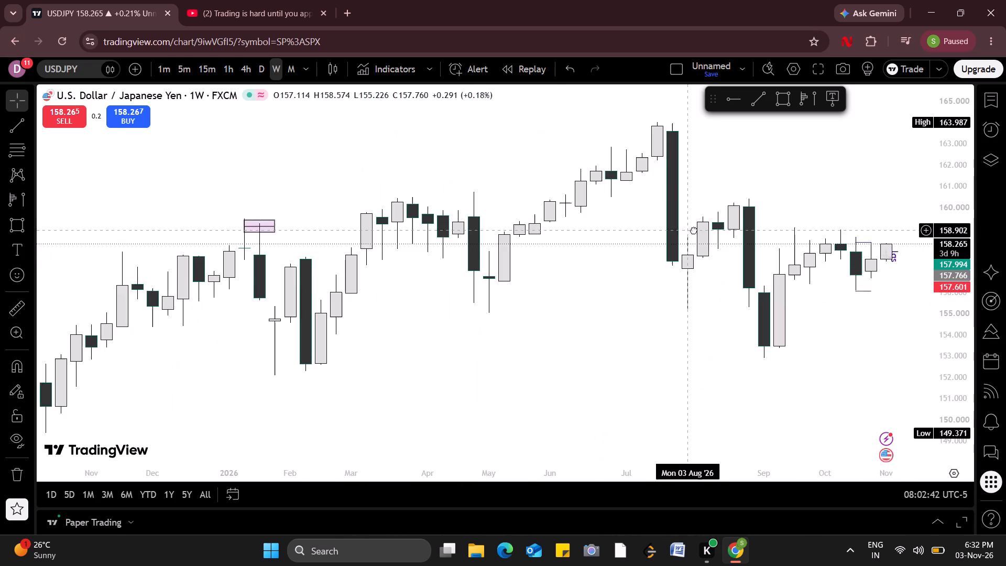
{"action": "left_click_drag", "start_coordinate": [694, 230], "coordinate": [766, 105]}
{"action": "left_click", "coordinate": [705, 236]}
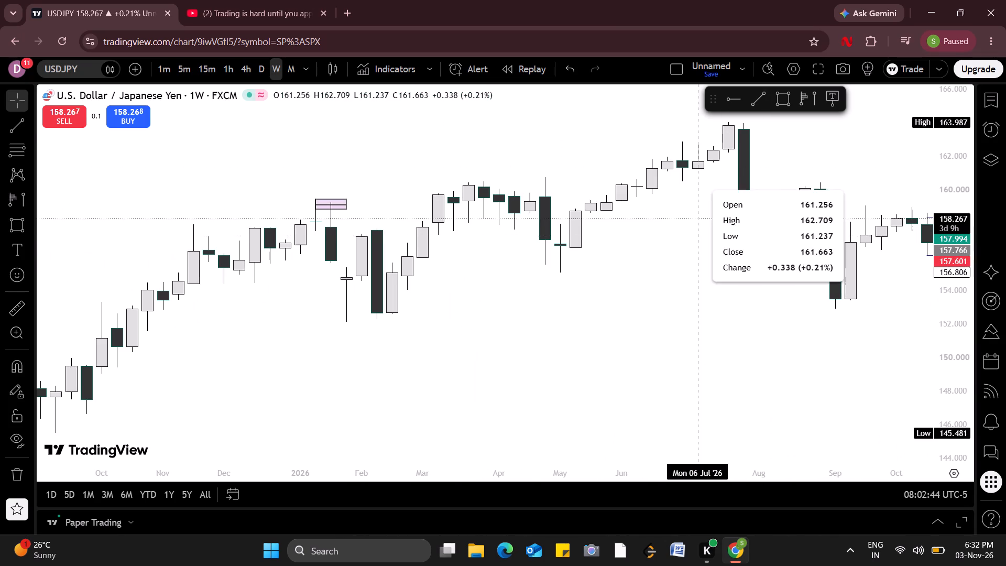
{"action": "left_click_drag", "start_coordinate": [705, 236], "coordinate": [500, 296]}
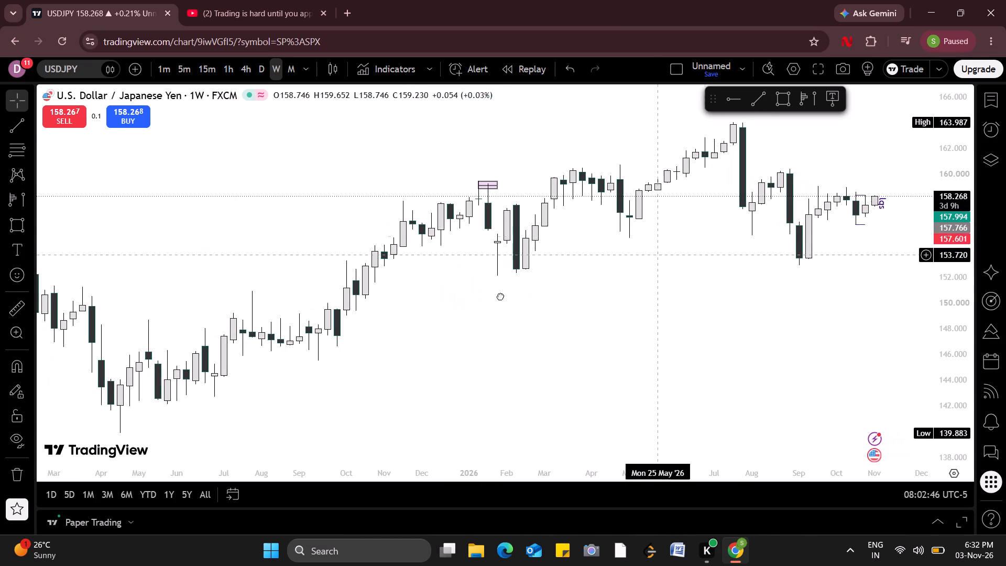
{"action": "left_click_drag", "start_coordinate": [500, 296], "coordinate": [413, 386]}
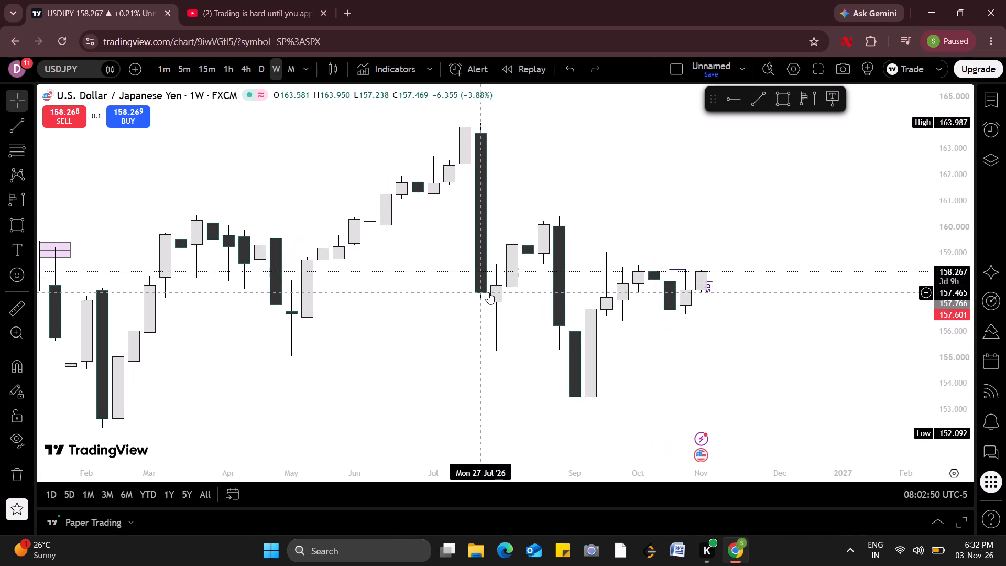
{"action": "left_click_drag", "start_coordinate": [748, 205], "coordinate": [477, 199]}
Remove all drawings and indicators from the USDJPY chart.
{"action": "left_click", "coordinate": [16, 467]}
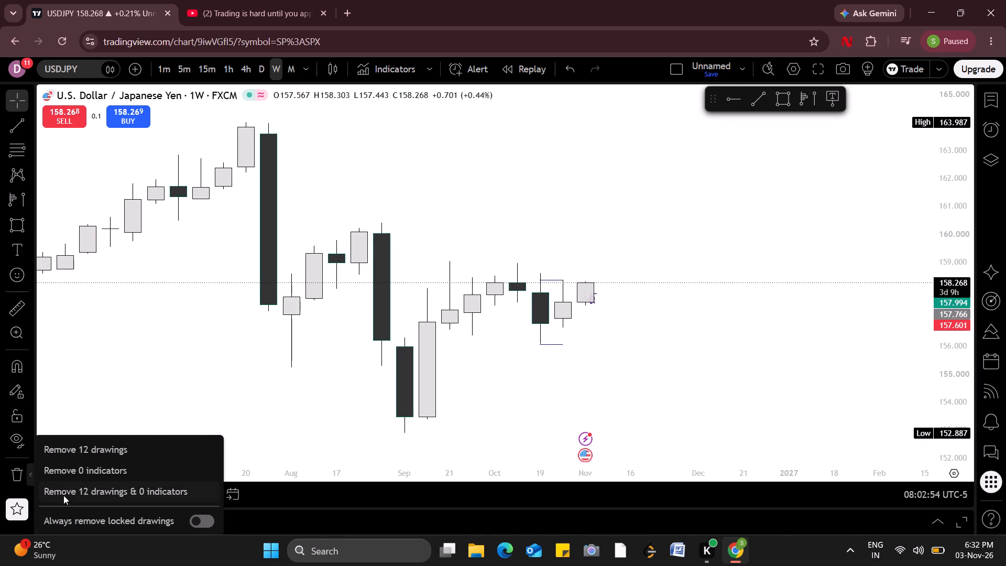
{"action": "left_click", "coordinate": [64, 496]}
Draw a rectangle over the July sell-off gap from about 162.186 down to 158.603, spanning 13 Jul to 23 Nov '26.
{"action": "left_click_drag", "start_coordinate": [604, 172], "coordinate": [534, 213]}
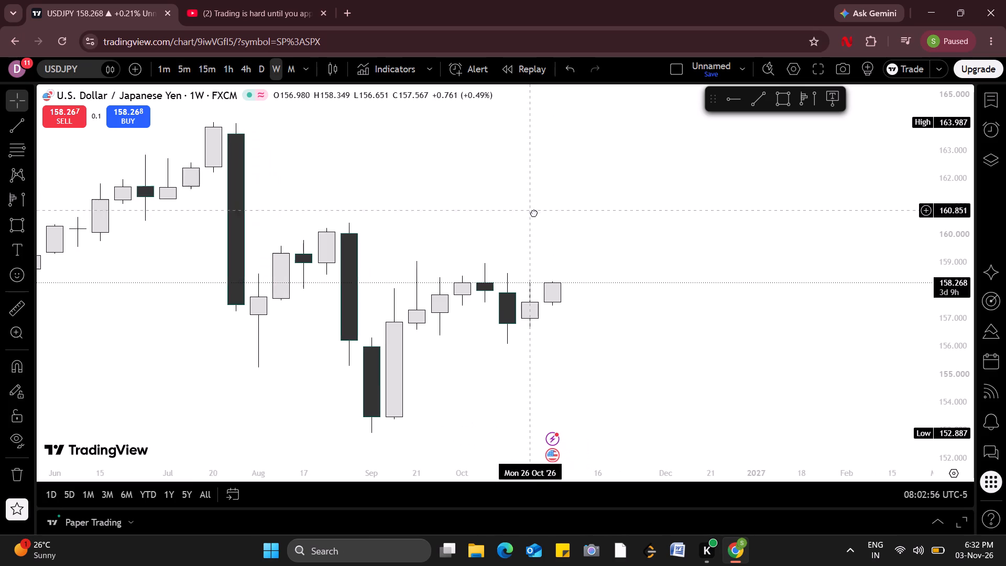
{"action": "left_click_drag", "start_coordinate": [534, 213], "coordinate": [511, 241]}
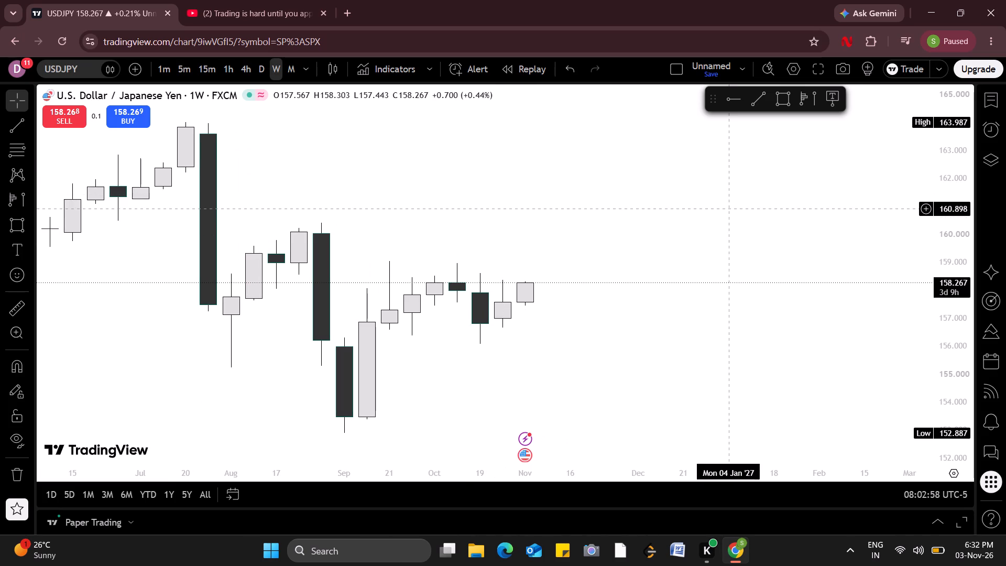
{"action": "left_click", "coordinate": [787, 91]}
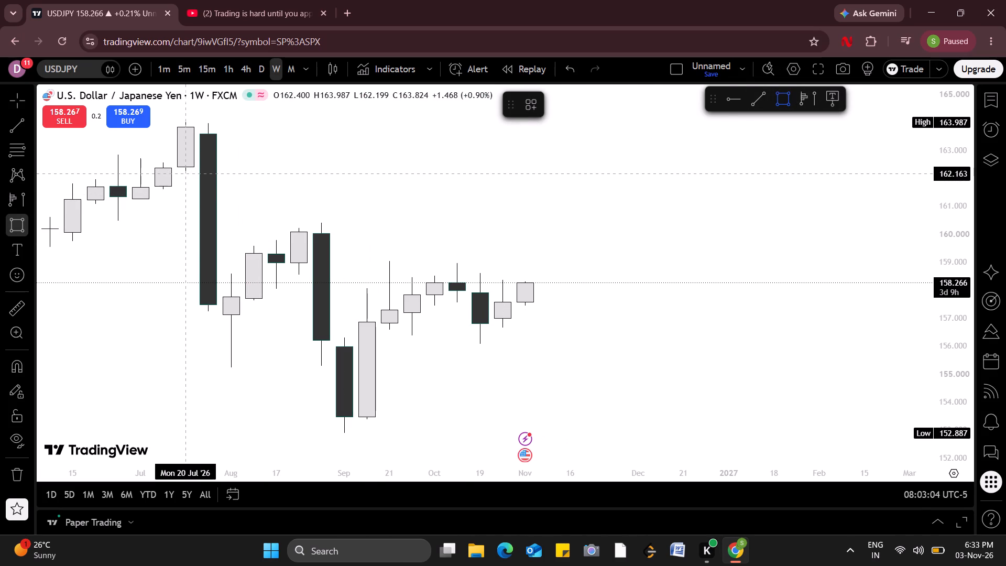
{"action": "left_click_drag", "start_coordinate": [174, 172], "coordinate": [202, 173]}
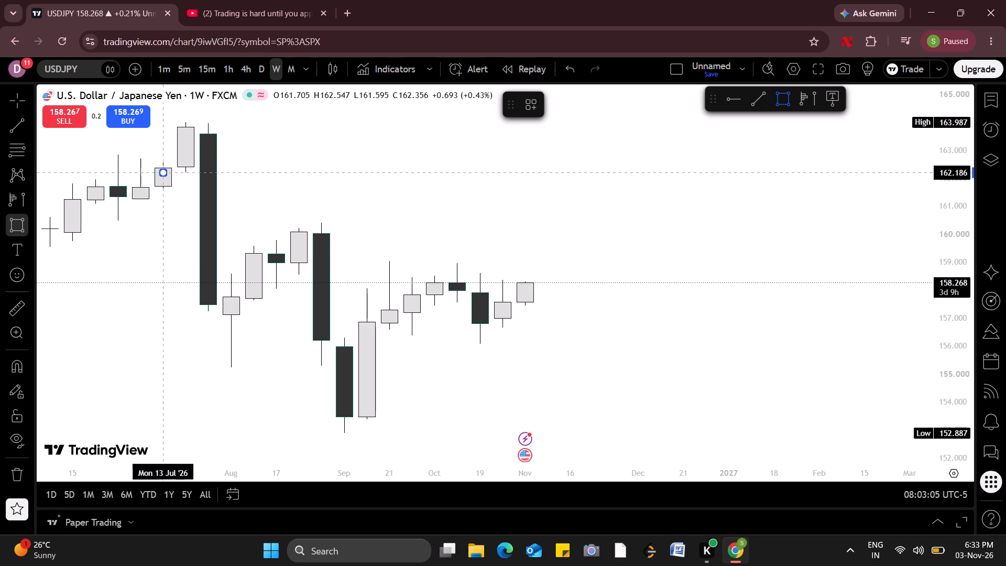
{"action": "left_click_drag", "start_coordinate": [202, 173], "coordinate": [598, 270]}
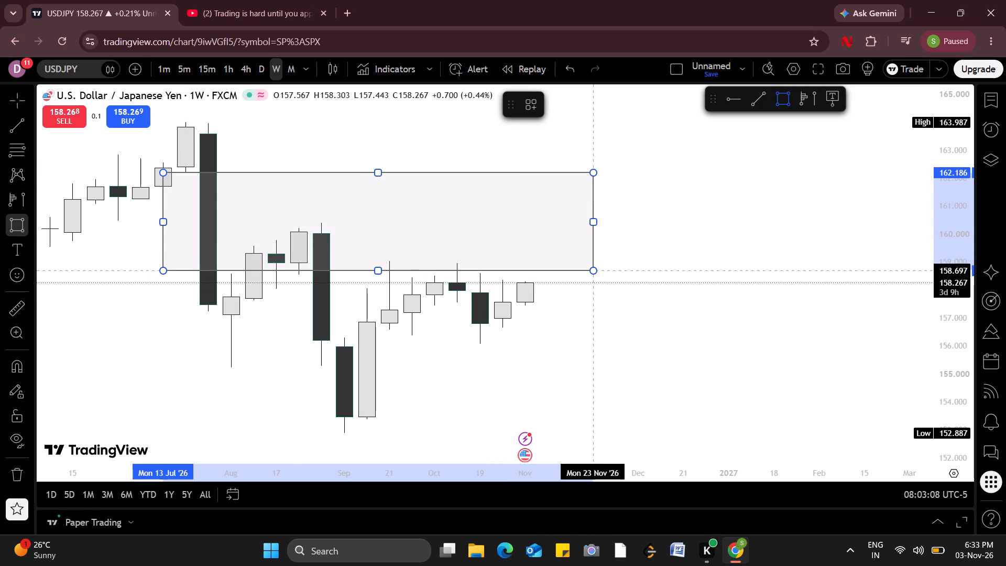
{"action": "left_click_drag", "start_coordinate": [598, 270], "coordinate": [597, 273]}
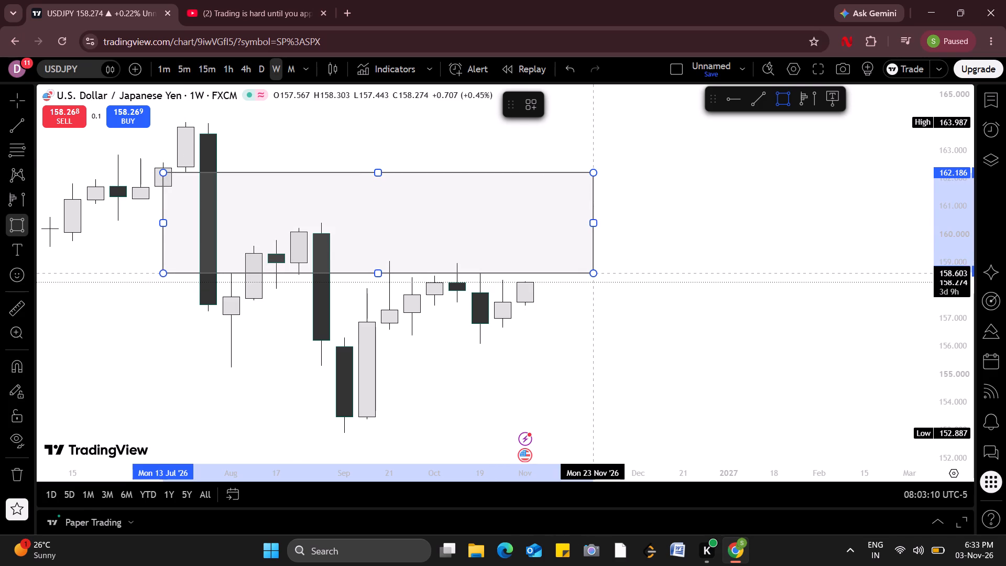
{"action": "left_click_drag", "start_coordinate": [597, 273], "coordinate": [597, 273]}
{"action": "left_click", "coordinate": [597, 273]}
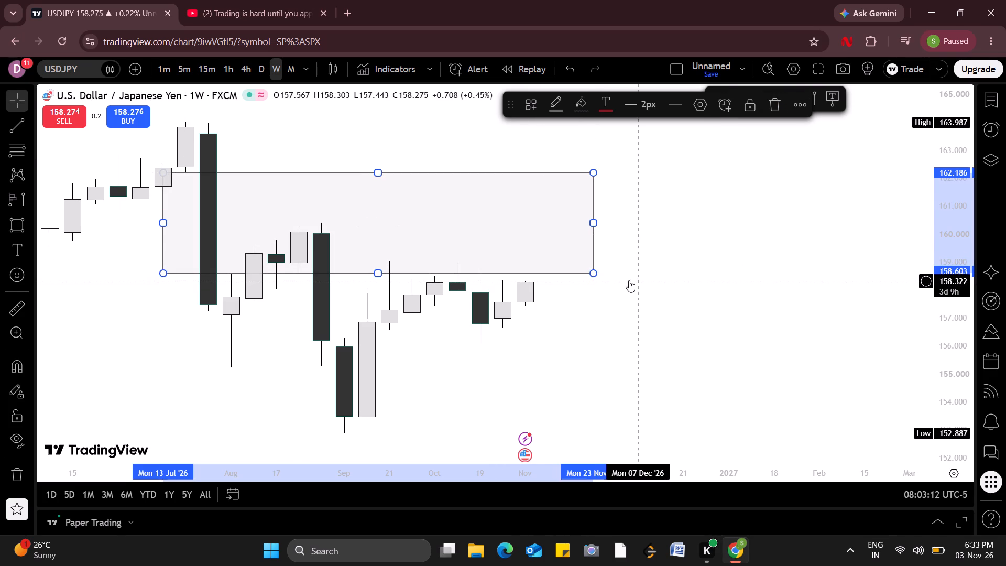
{"action": "left_click", "coordinate": [629, 280]}
{"action": "left_click", "coordinate": [629, 280]}
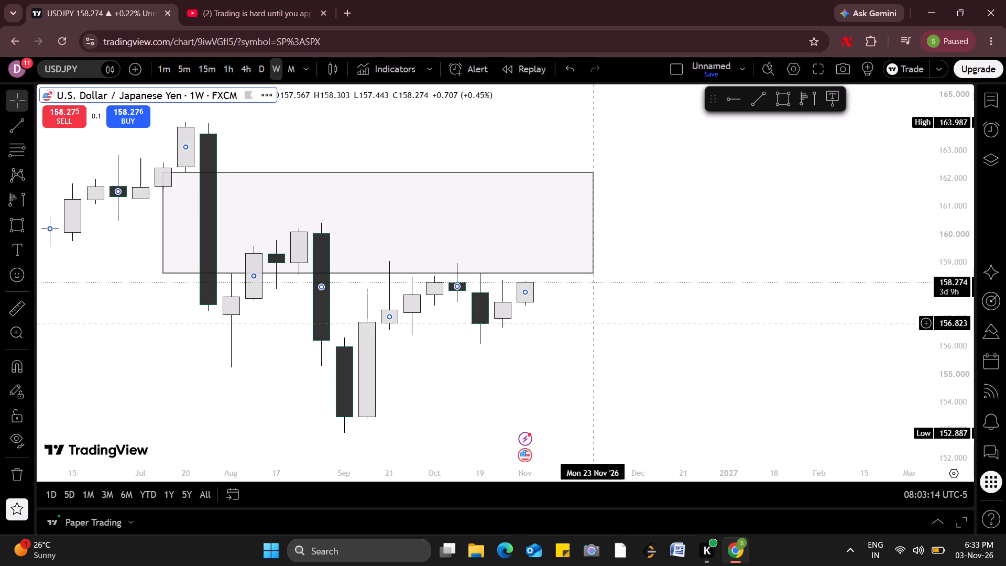
{"action": "left_click", "coordinate": [532, 376]}
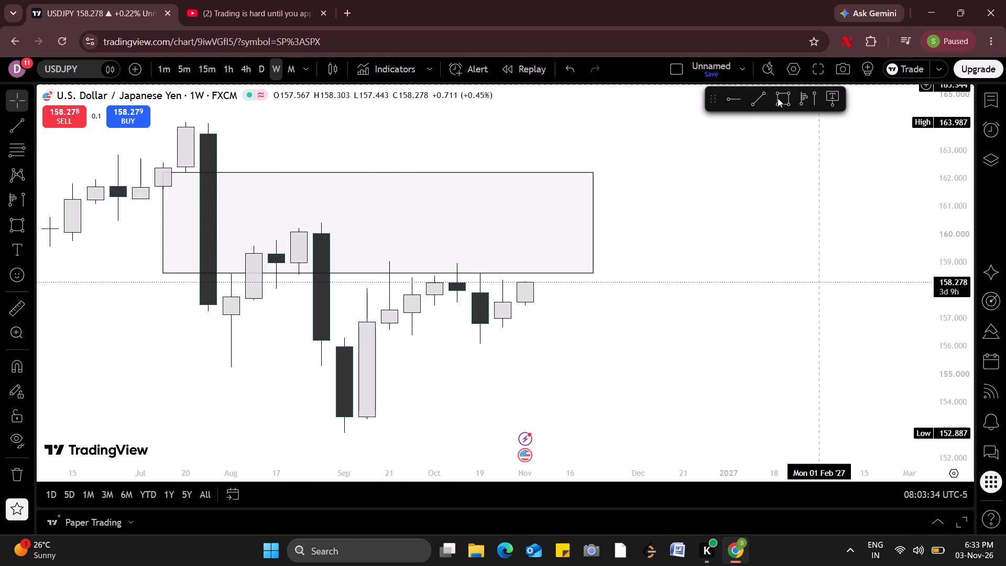
Draw a horizontal trend line just above the July swing high at about 164.037, from 13 Jul to 3 Aug '26.
{"action": "left_click", "coordinate": [759, 103]}
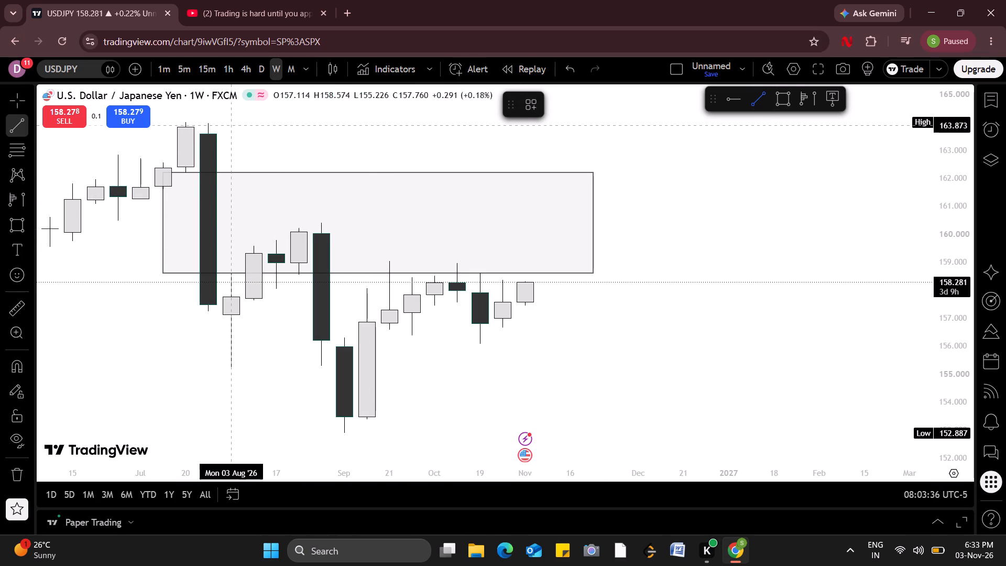
{"action": "left_click_drag", "start_coordinate": [173, 121], "coordinate": [229, 120]}
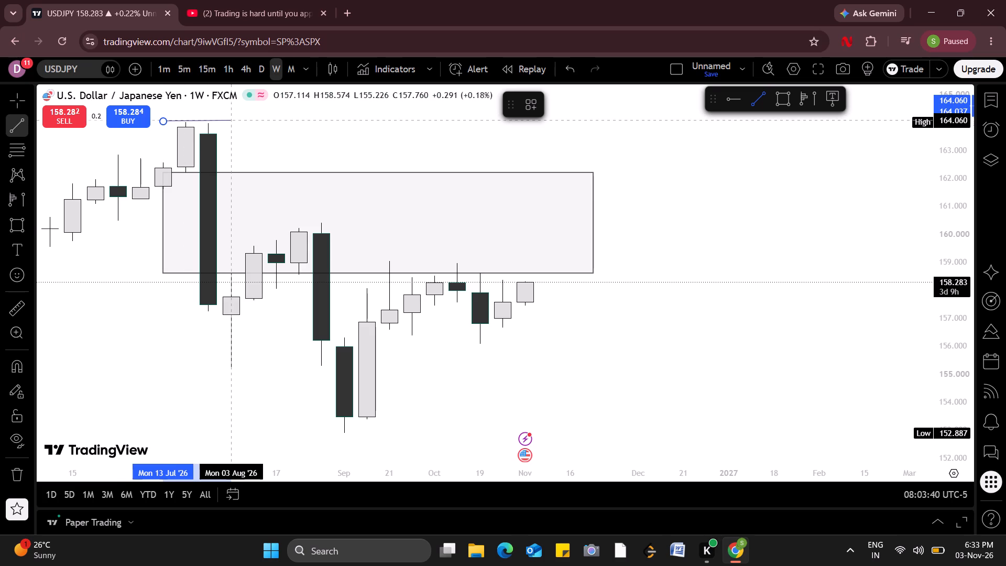
{"action": "left_click_drag", "start_coordinate": [229, 120], "coordinate": [234, 127]}
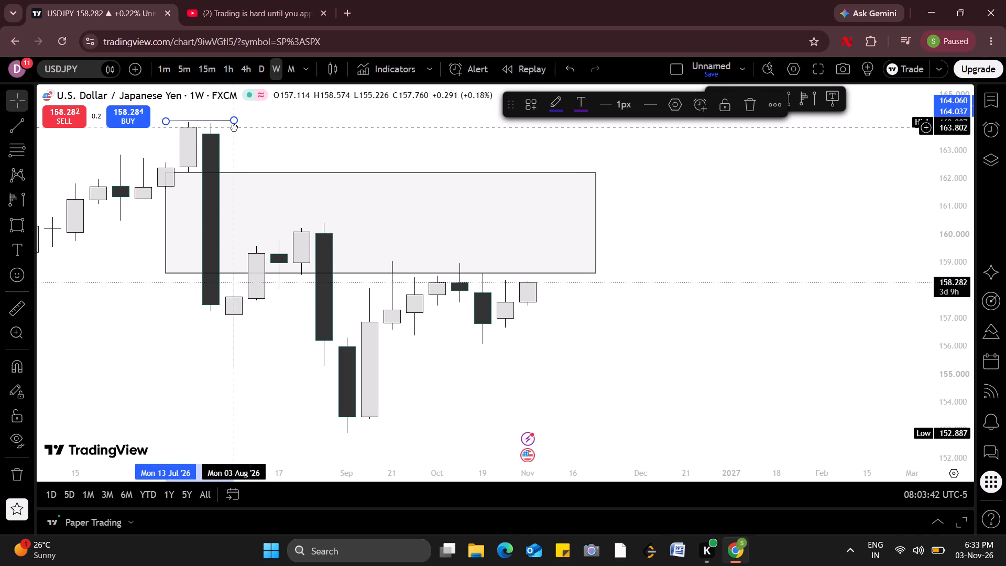
{"action": "left_click_drag", "start_coordinate": [234, 127], "coordinate": [234, 127]}
{"action": "left_click", "coordinate": [256, 137]}
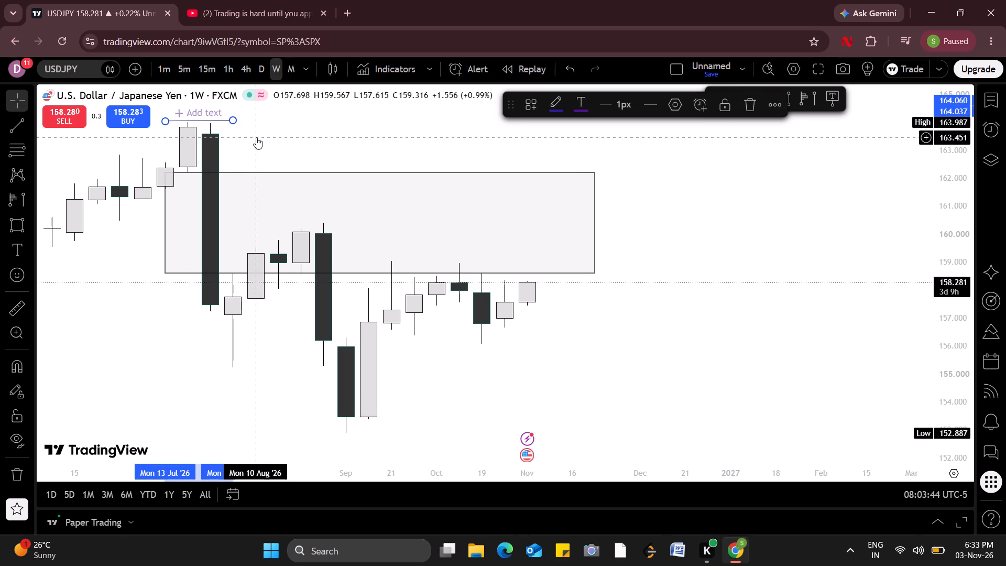
{"action": "left_click", "coordinate": [256, 137]}
{"action": "left_click", "coordinate": [234, 118]}
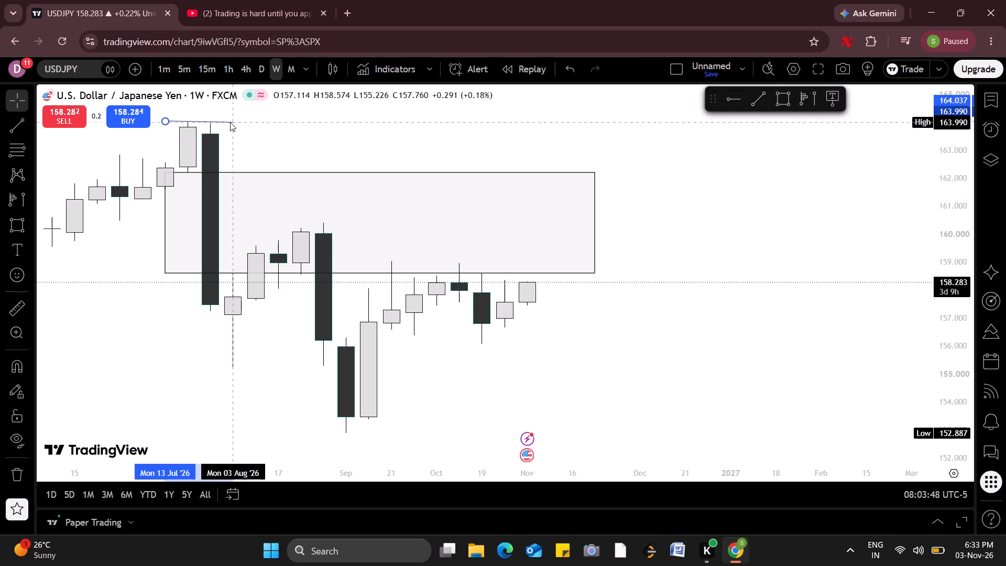
{"action": "left_click", "coordinate": [230, 121]}
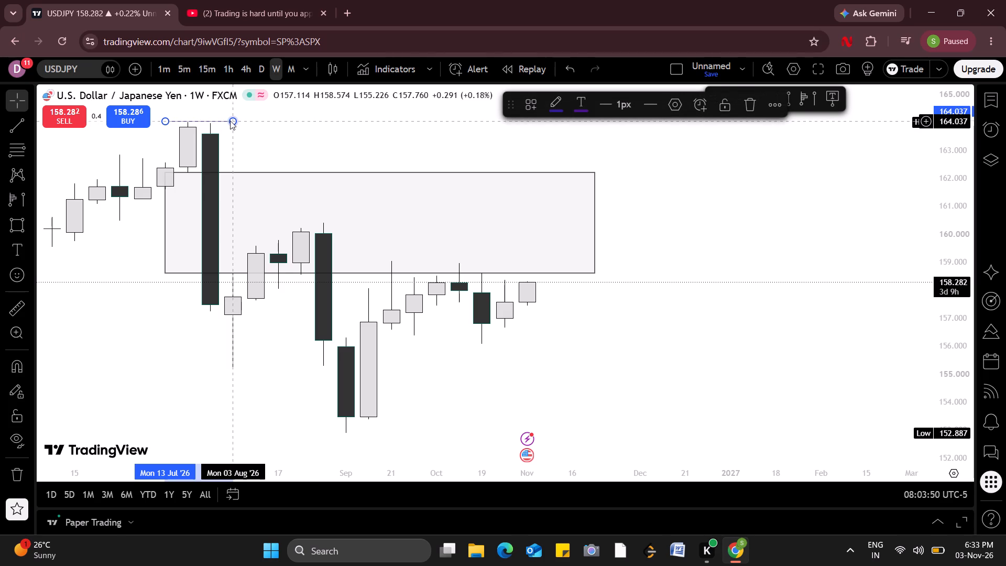
{"action": "left_click", "coordinate": [278, 136]}
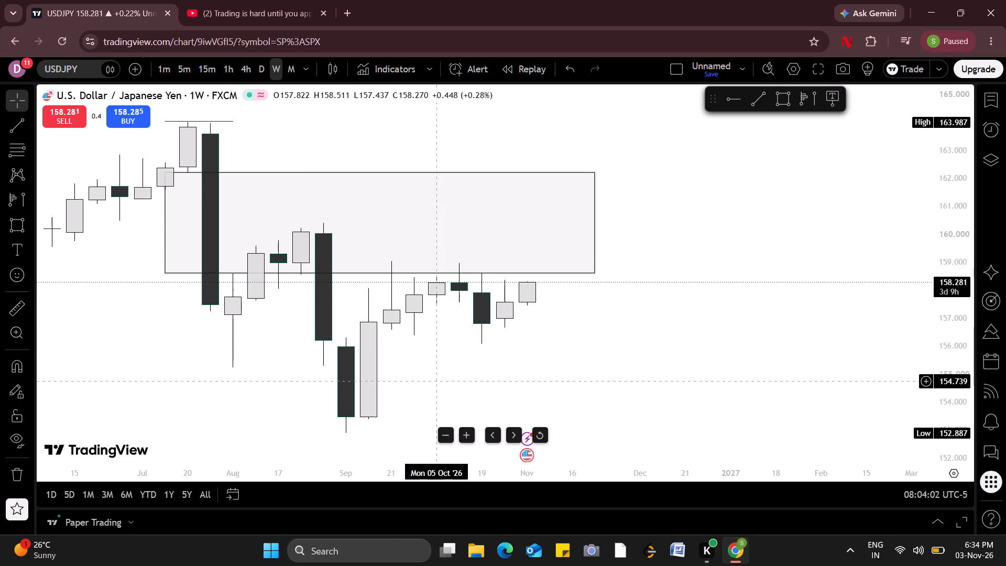
Draw a second rectangle below the first, from about 158.509 to 156.331, spanning 24 Aug to 28 Dec '26.
{"action": "left_click", "coordinate": [777, 105]}
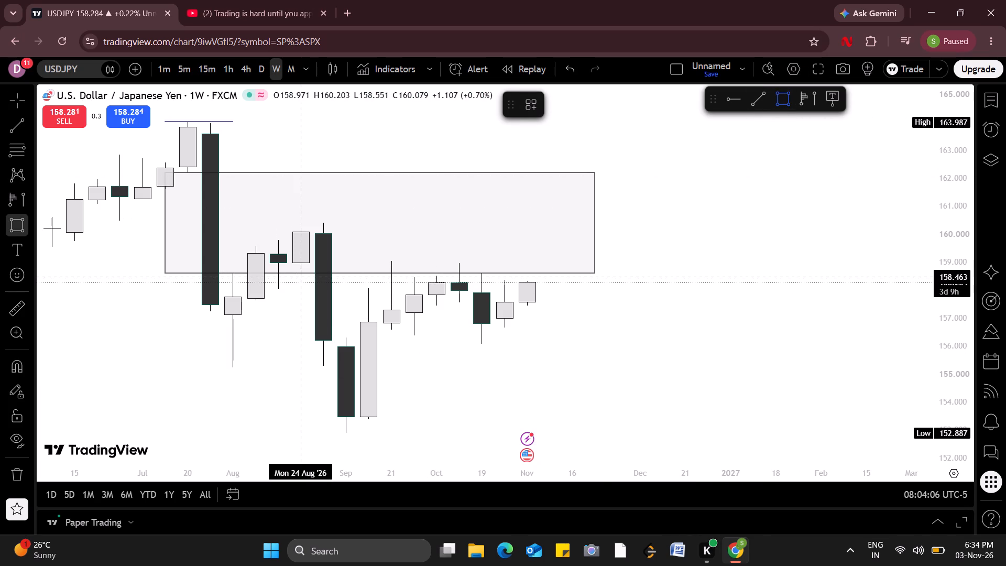
{"action": "left_click_drag", "start_coordinate": [290, 275], "coordinate": [562, 333]}
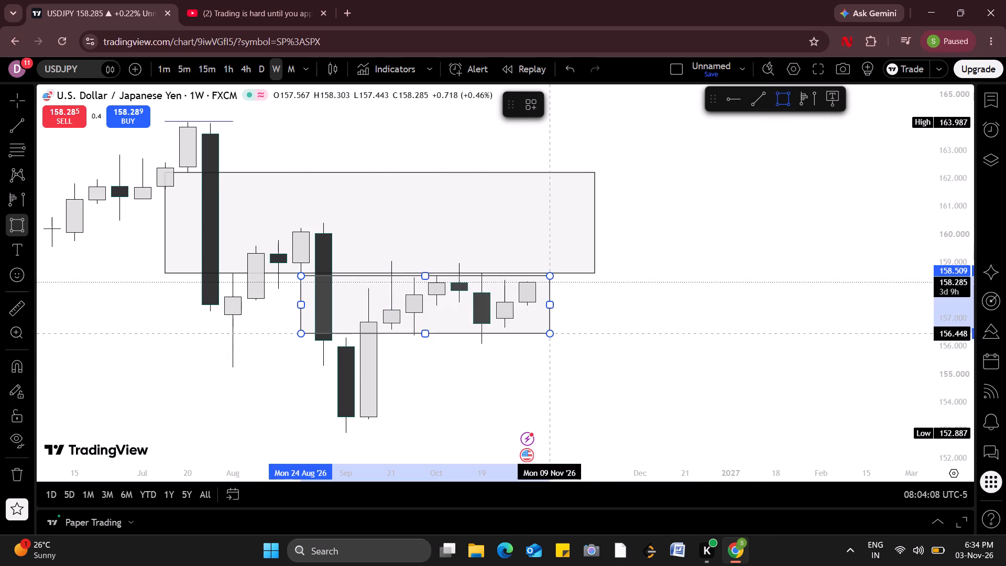
{"action": "left_click_drag", "start_coordinate": [562, 333], "coordinate": [704, 336]}
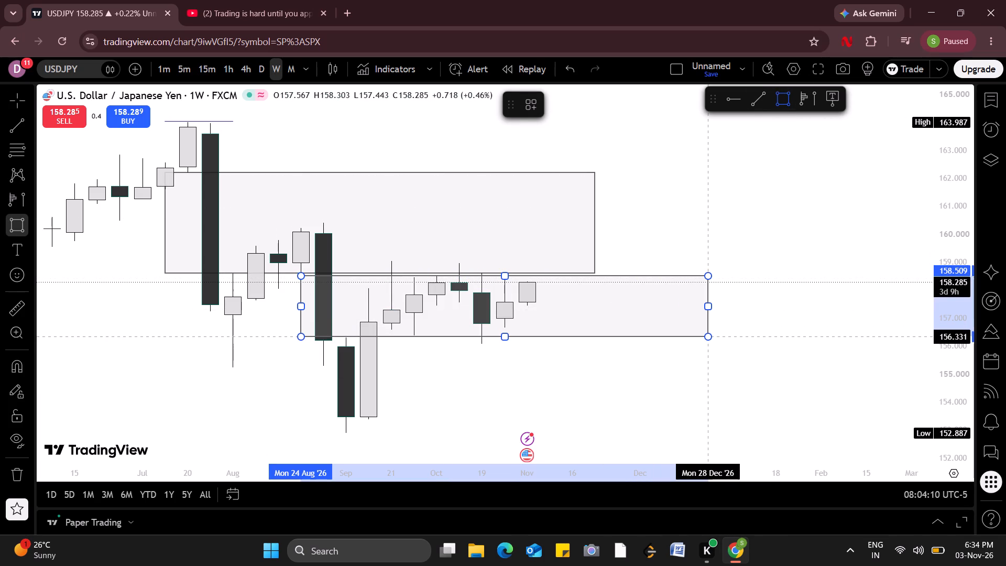
{"action": "left_click_drag", "start_coordinate": [704, 336], "coordinate": [703, 336]}
{"action": "left_click", "coordinate": [703, 336]}
{"action": "left_click", "coordinate": [723, 351]}
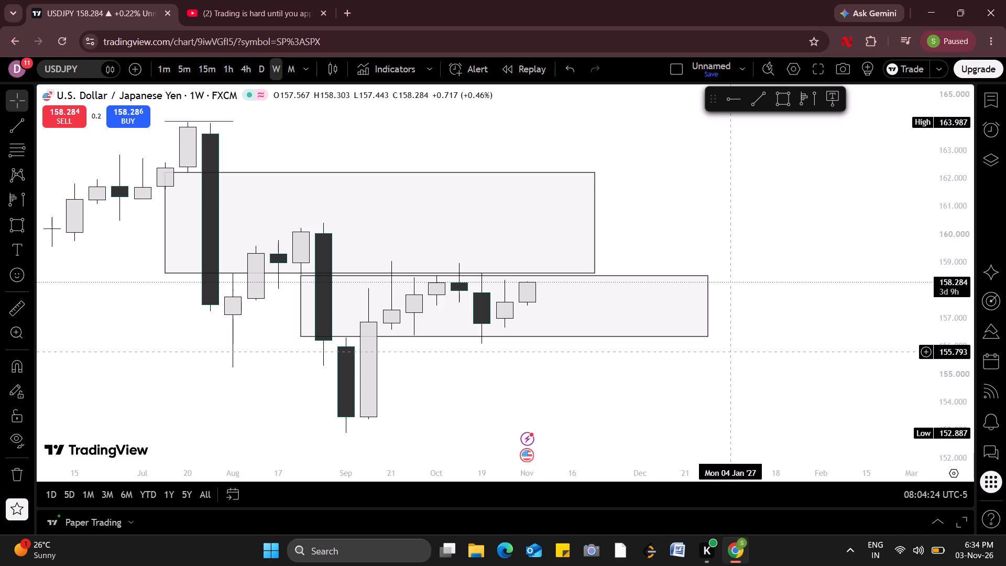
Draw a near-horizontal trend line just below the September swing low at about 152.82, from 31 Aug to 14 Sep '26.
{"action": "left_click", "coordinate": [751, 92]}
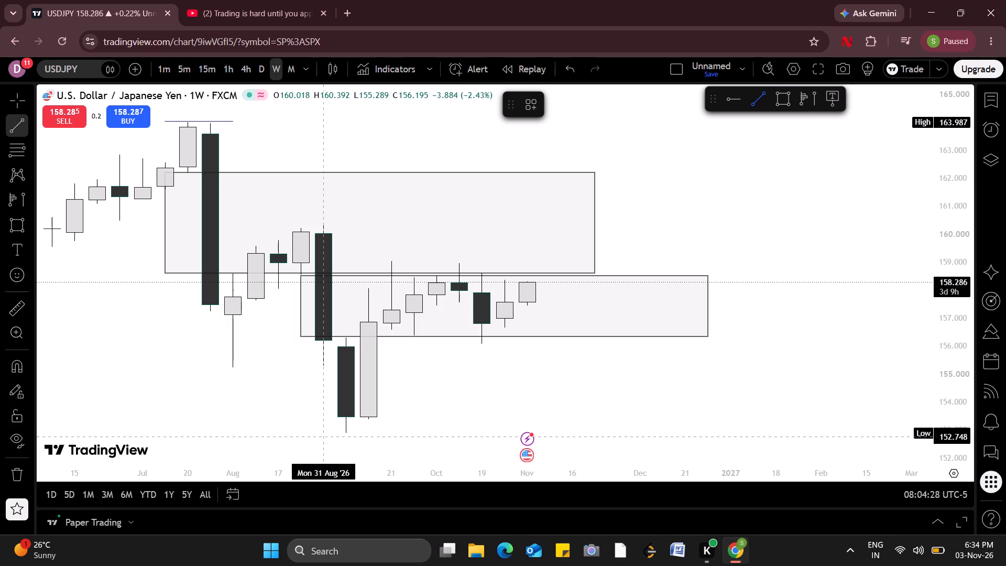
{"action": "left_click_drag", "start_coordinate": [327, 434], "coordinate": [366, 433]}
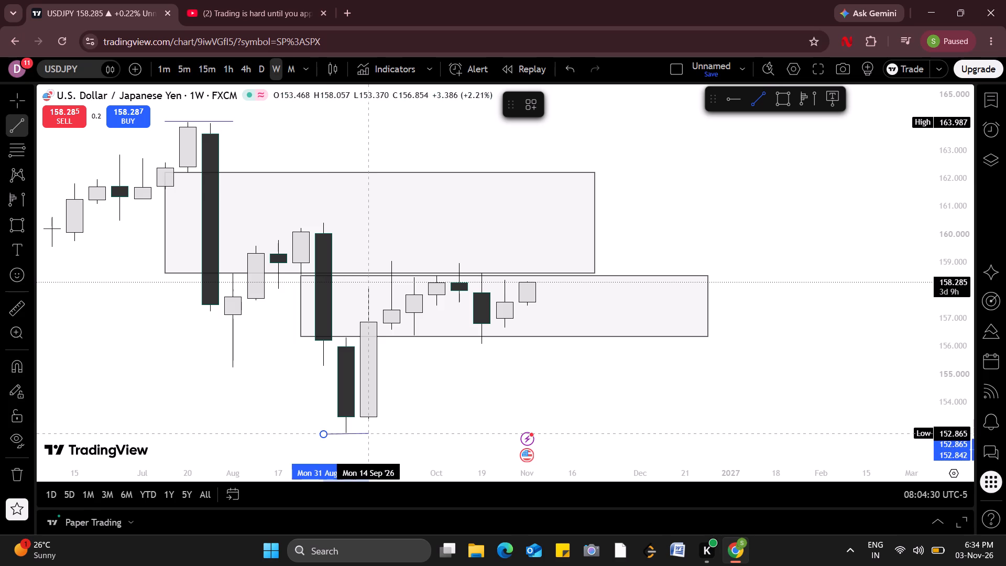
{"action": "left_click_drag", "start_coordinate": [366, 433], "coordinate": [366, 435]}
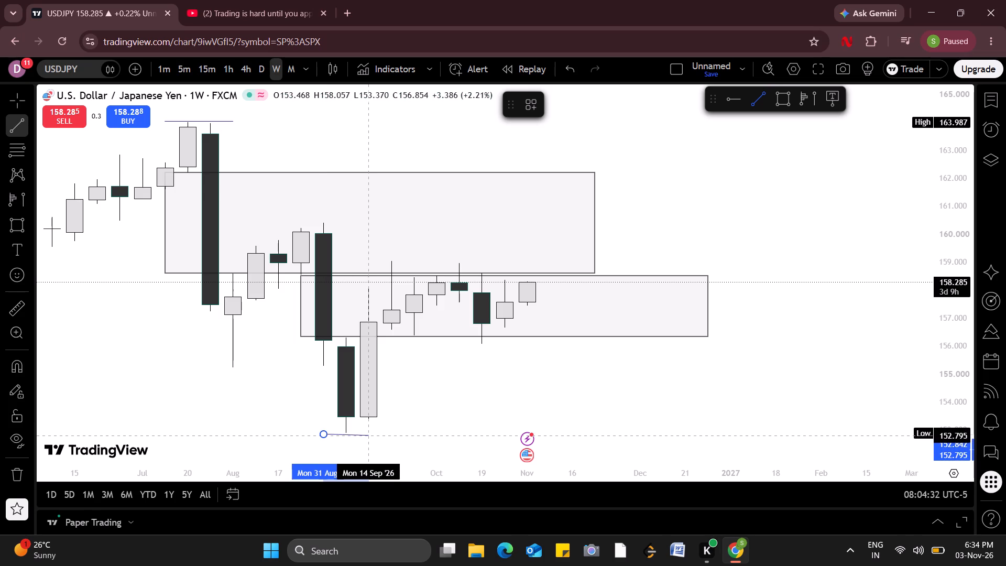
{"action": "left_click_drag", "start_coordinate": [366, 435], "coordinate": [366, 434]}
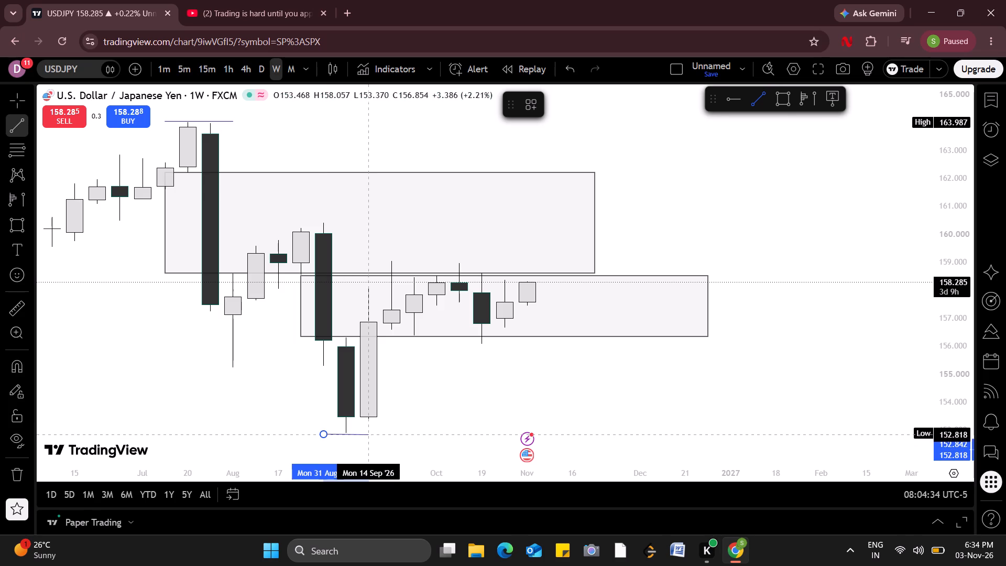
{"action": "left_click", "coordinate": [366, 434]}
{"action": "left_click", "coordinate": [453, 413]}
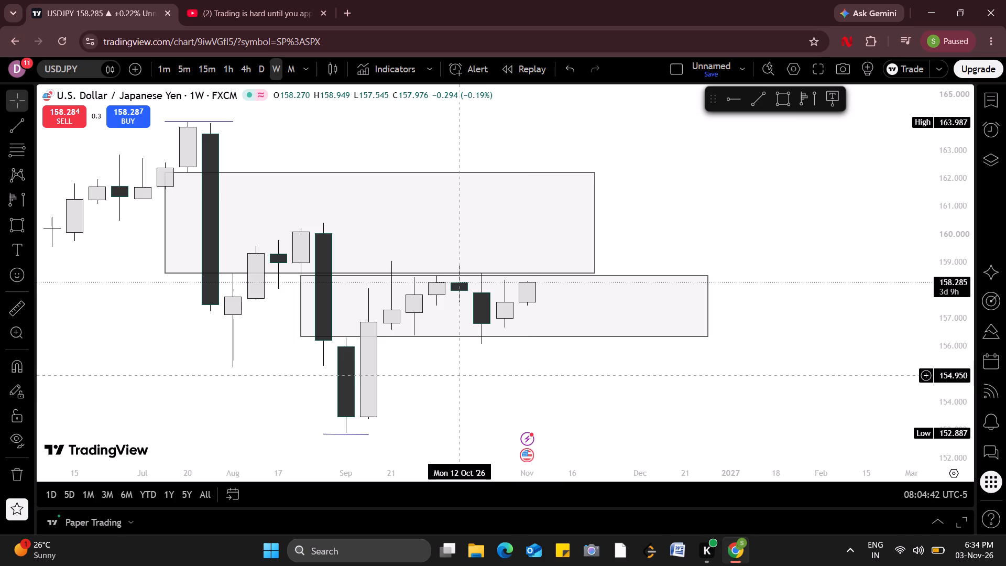
Remove all drawings from the weekly USDJPY chart.
{"action": "left_click", "coordinate": [12, 473]}
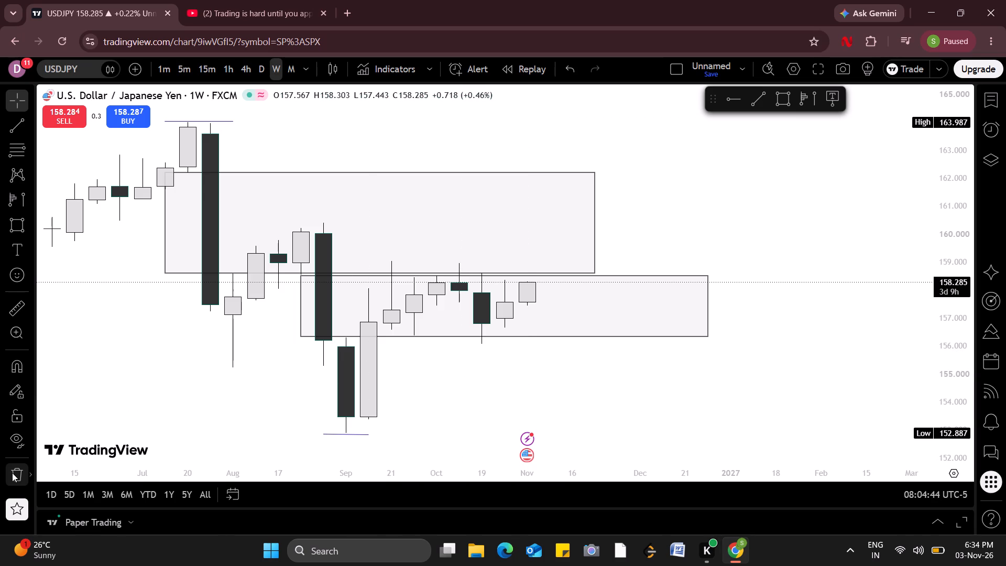
{"action": "left_click", "coordinate": [187, 488]}
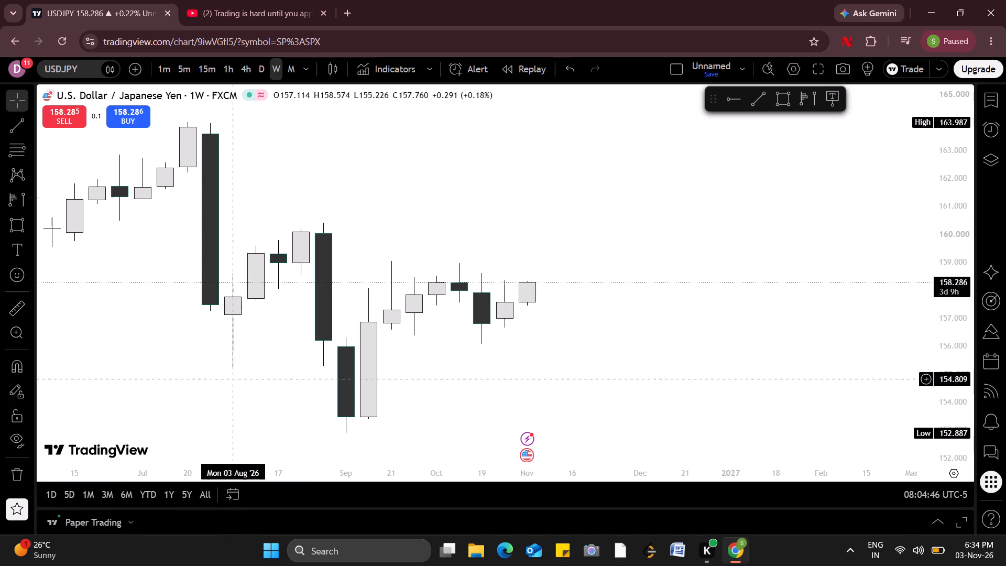
Switch the USDJPY chart to the 4-hour timeframe.
{"action": "left_click", "coordinate": [246, 74]}
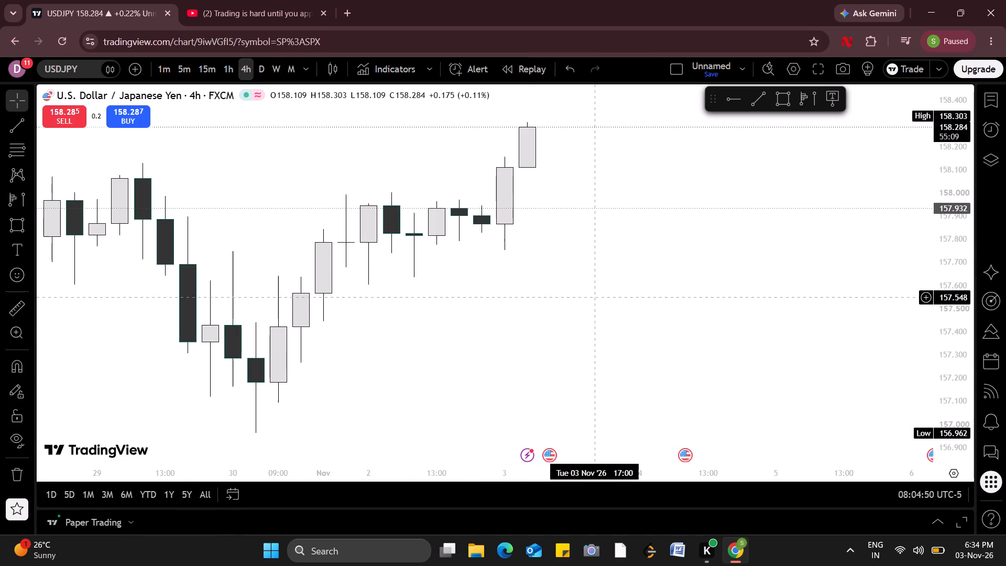
{"action": "left_click_drag", "start_coordinate": [620, 259], "coordinate": [603, 302]}
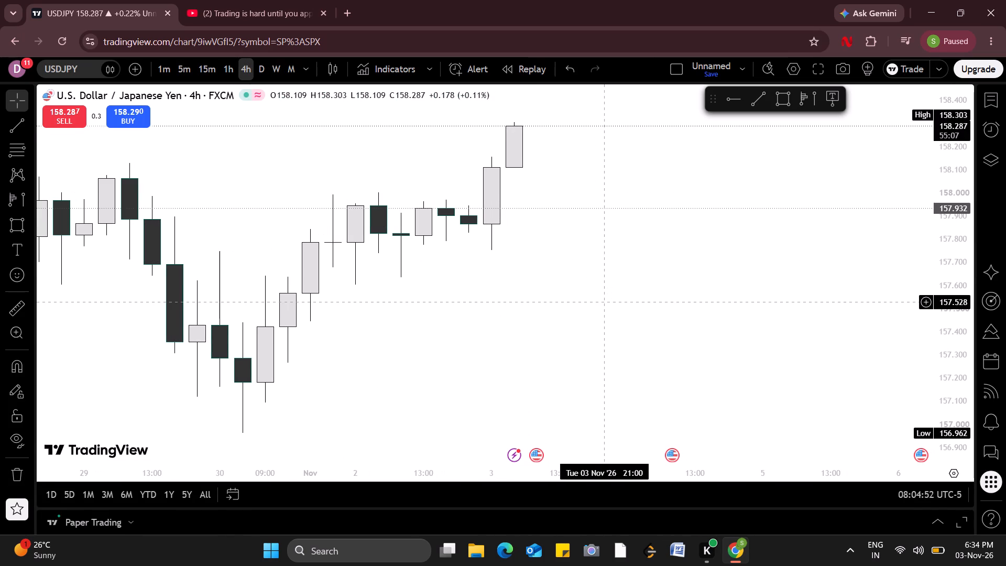
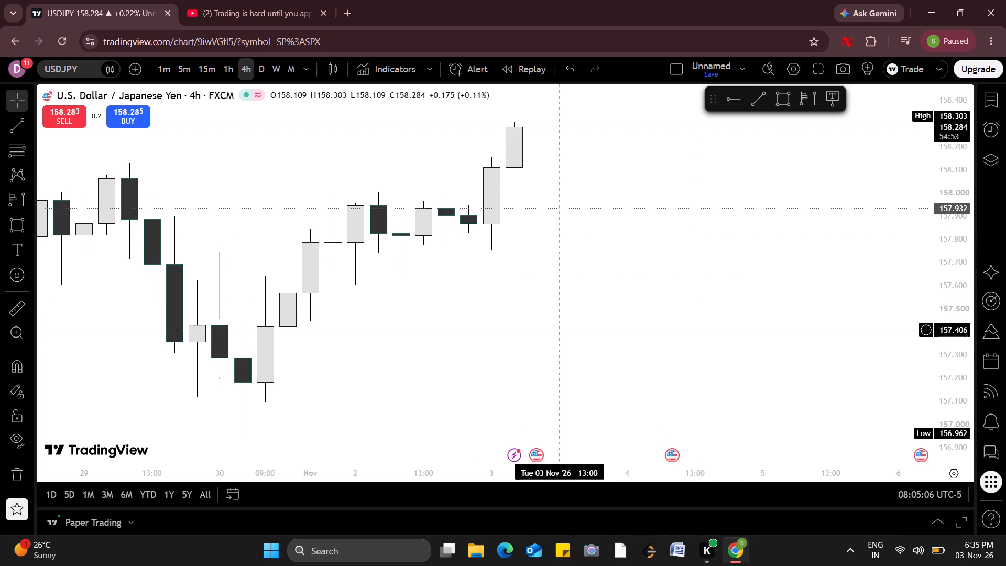
Draw a rectangle over the latest rally, from about 158.11 down to 157.95, spanning 2 Nov 21:00 to 4 Nov 09:00.
{"action": "left_click", "coordinate": [778, 110]}
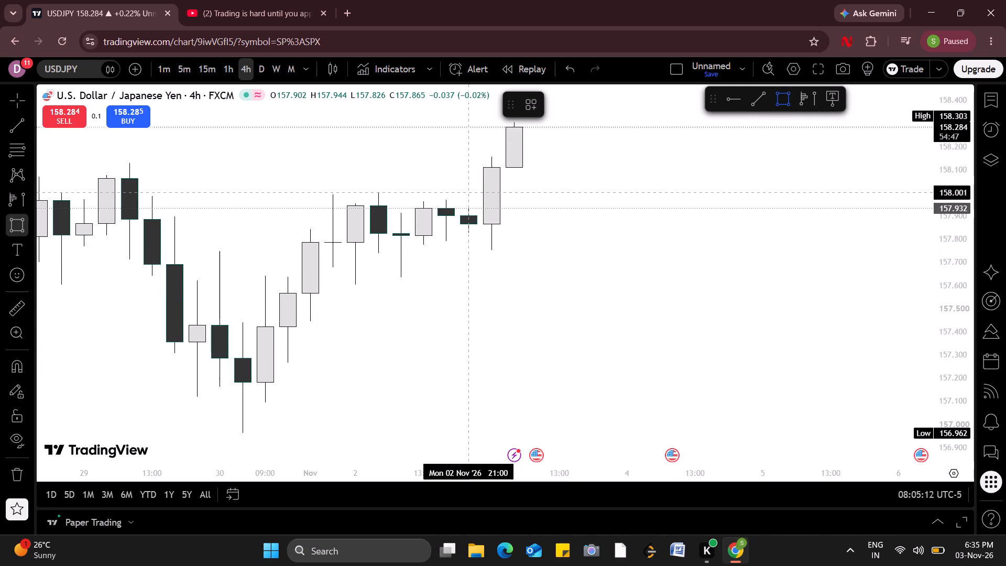
{"action": "left_click_drag", "start_coordinate": [471, 167], "coordinate": [683, 204]}
{"action": "left_click", "coordinate": [683, 204]}
{"action": "left_click", "coordinate": [684, 213]}
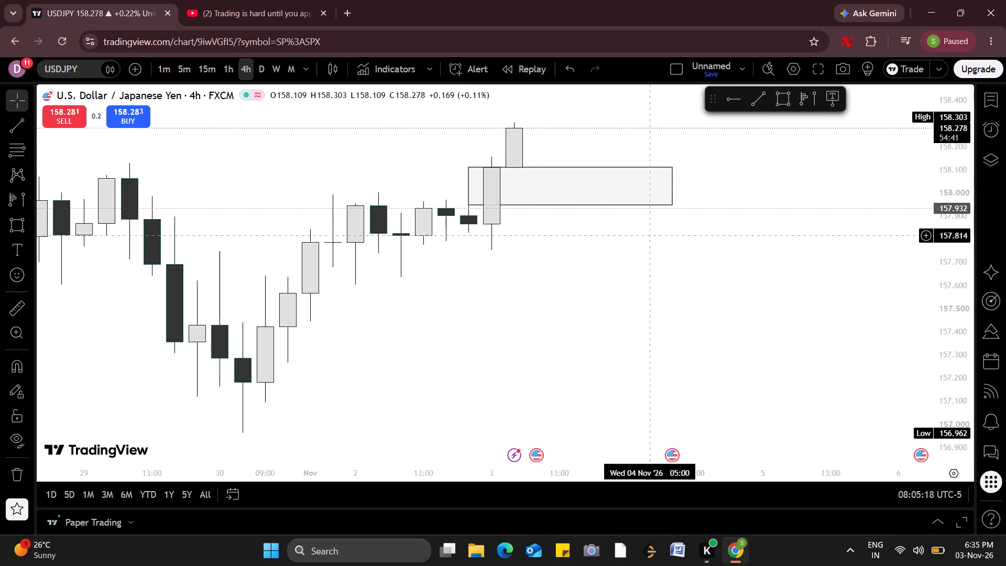
Draw a short horizontal trend line at the 28 October swing high, at about 158.353, from 09:00 to 21:00.
{"action": "left_click_drag", "start_coordinate": [564, 275], "coordinate": [719, 311]}
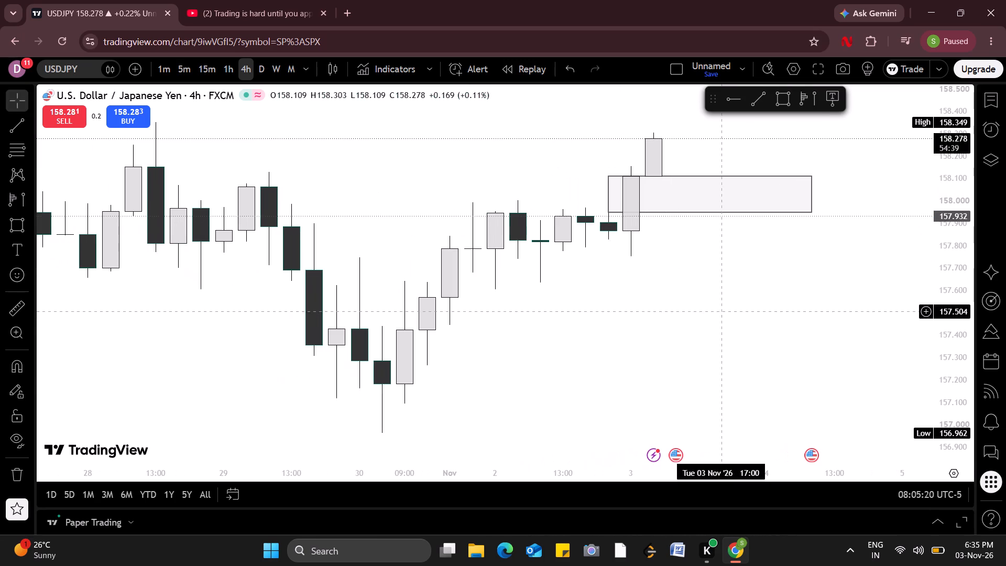
{"action": "left_click_drag", "start_coordinate": [542, 146], "coordinate": [628, 230]}
{"action": "scroll", "coordinate": [756, 415], "scroll_direction": "up", "scroll_amount": 1}
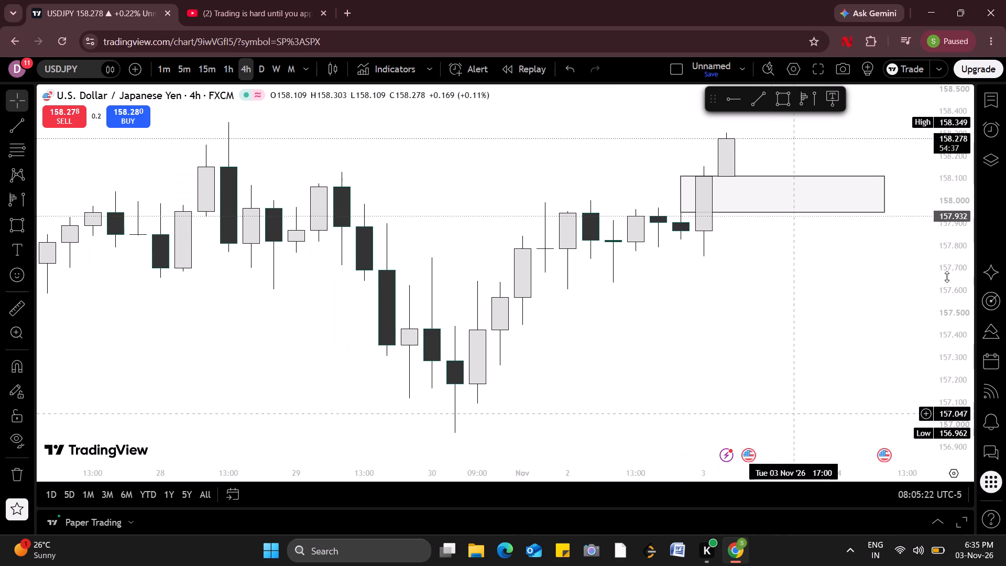
{"action": "left_click_drag", "start_coordinate": [876, 277], "coordinate": [855, 354]}
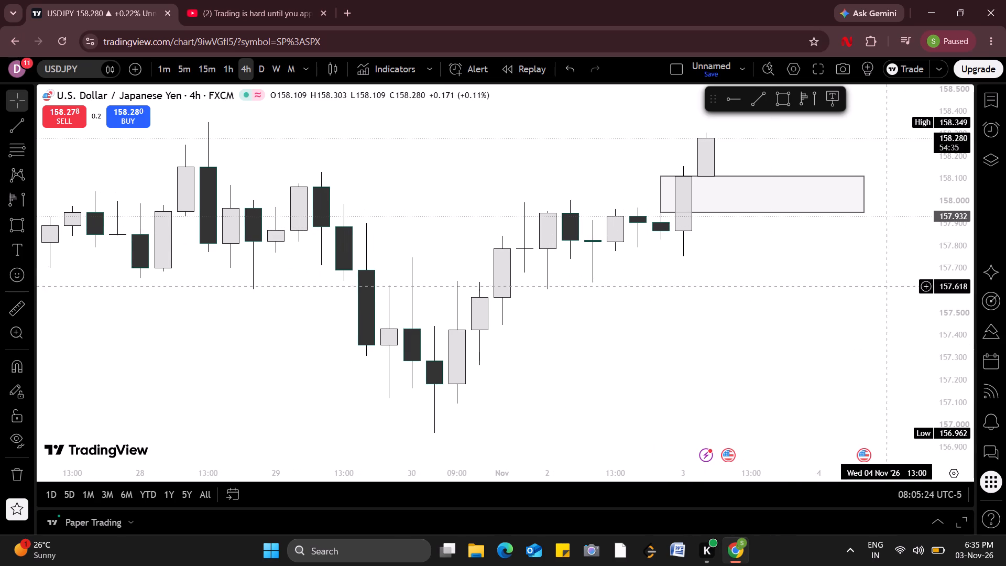
{"action": "left_click_drag", "start_coordinate": [891, 257], "coordinate": [850, 339]}
{"action": "left_click_drag", "start_coordinate": [850, 339], "coordinate": [840, 426]}
{"action": "left_click_drag", "start_coordinate": [891, 179], "coordinate": [882, 239]}
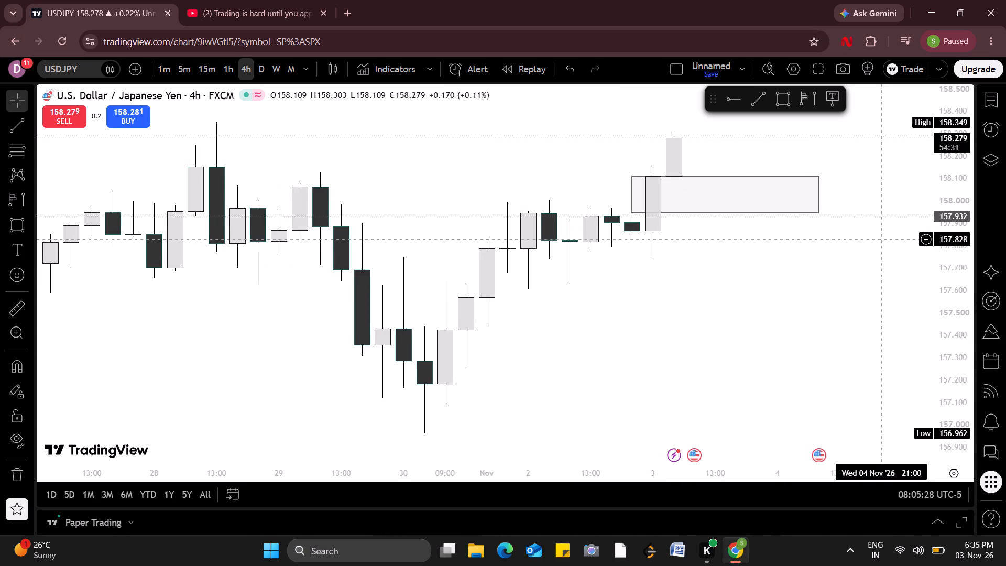
{"action": "double_click", "coordinate": [958, 210]}
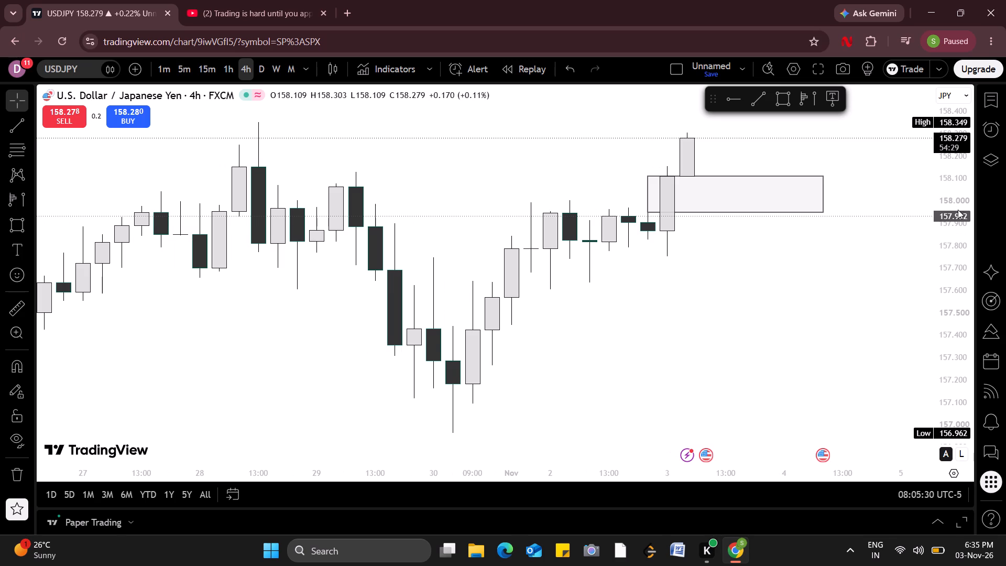
{"action": "left_click_drag", "start_coordinate": [958, 210], "coordinate": [950, 201]}
{"action": "left_click_drag", "start_coordinate": [844, 206], "coordinate": [803, 299]}
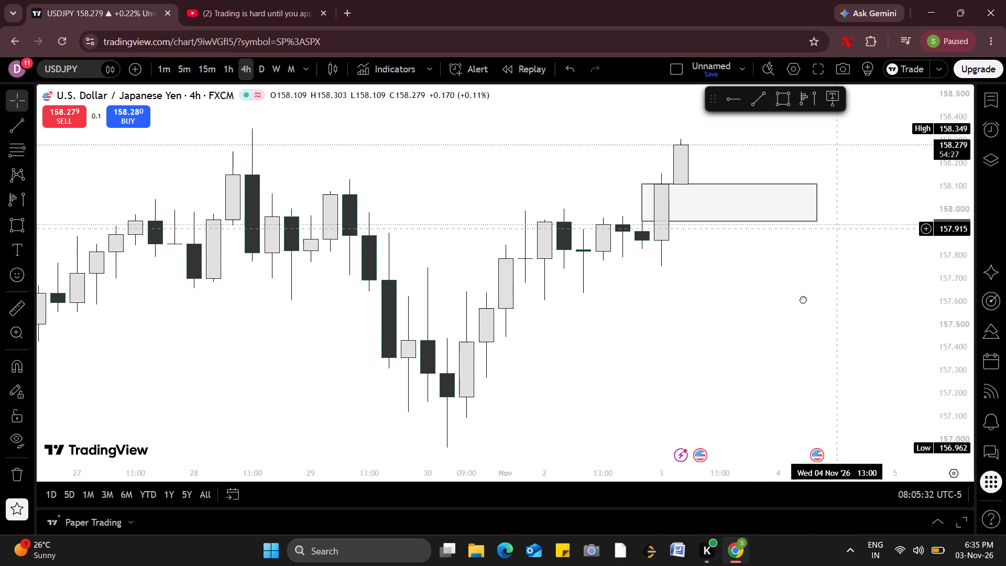
{"action": "left_click_drag", "start_coordinate": [803, 299], "coordinate": [832, 311]}
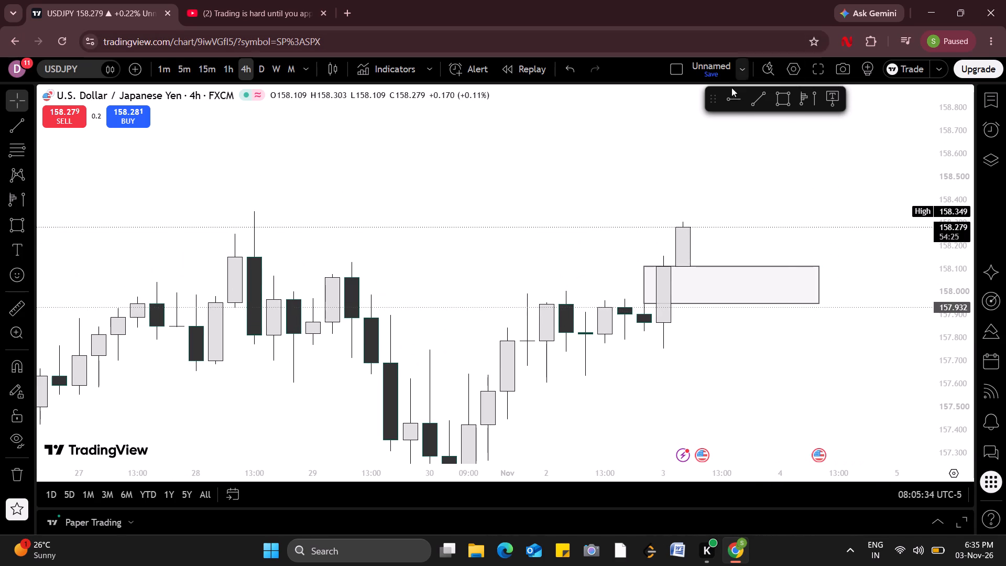
{"action": "left_click", "coordinate": [744, 103]}
{"action": "left_click", "coordinate": [754, 107]}
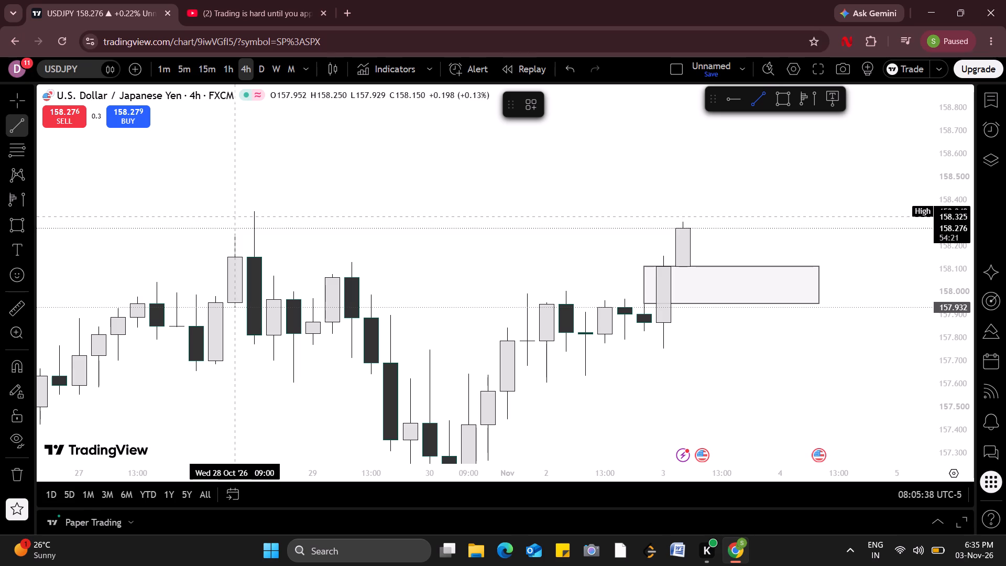
{"action": "left_click_drag", "start_coordinate": [244, 210], "coordinate": [293, 213]}
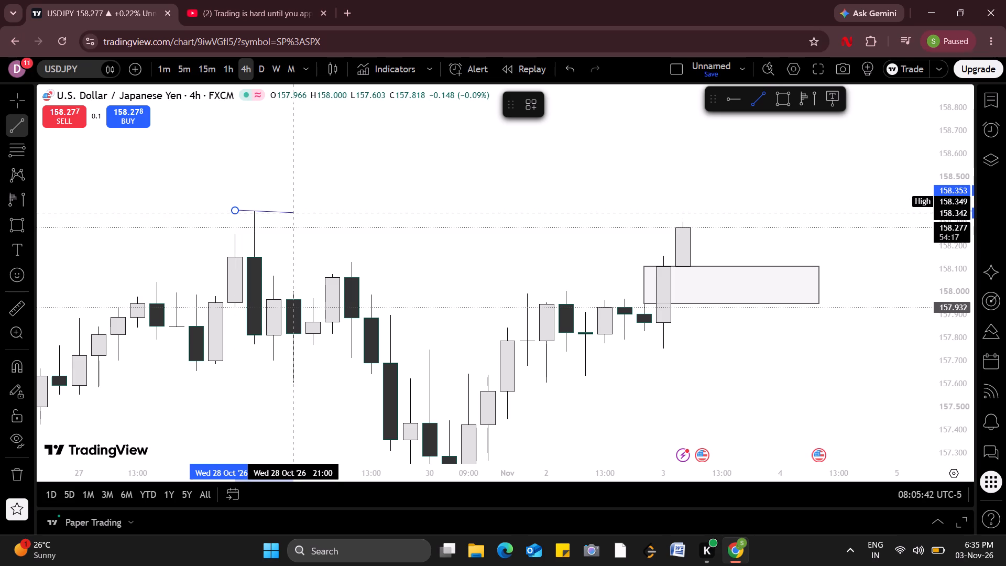
{"action": "left_click_drag", "start_coordinate": [293, 213], "coordinate": [289, 210]}
{"action": "left_click", "coordinate": [289, 210]}
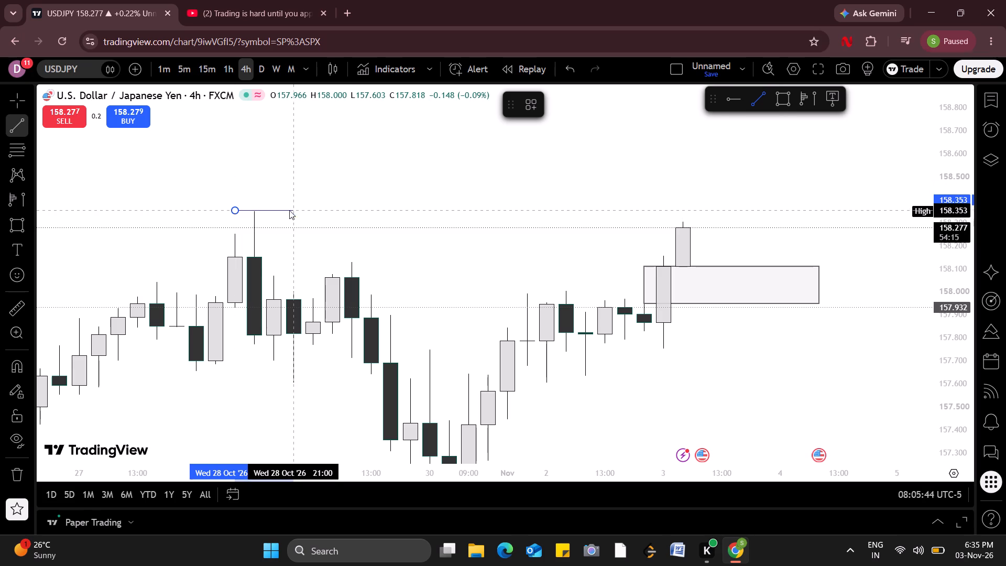
{"action": "left_click", "coordinate": [349, 203]}
Draw a short horizontal trend line at the lower swing high of 29 October, at about 158.128, from 05:00 to 13:00.
{"action": "left_click_drag", "start_coordinate": [410, 259], "coordinate": [394, 212]}
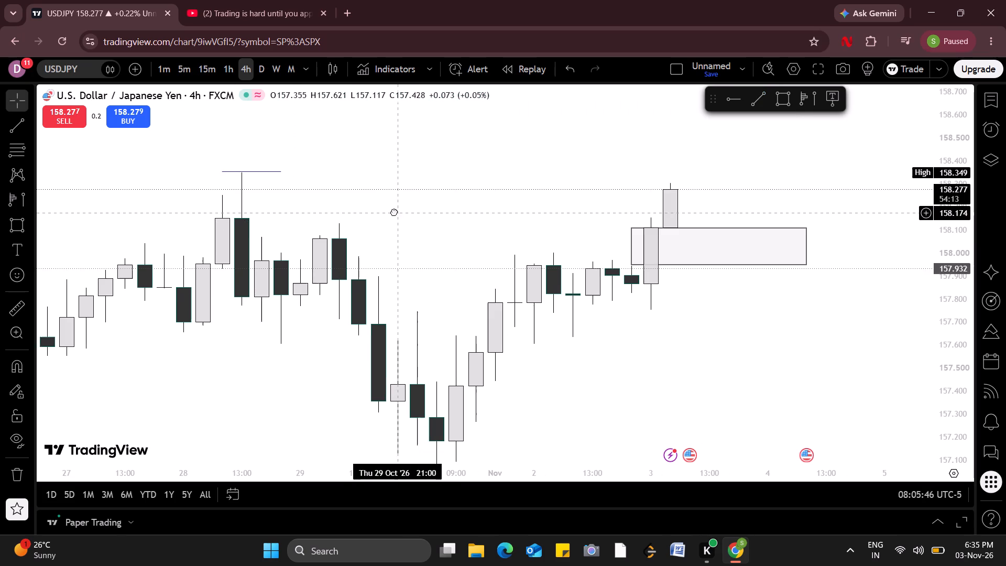
{"action": "left_click_drag", "start_coordinate": [394, 212], "coordinate": [382, 182]}
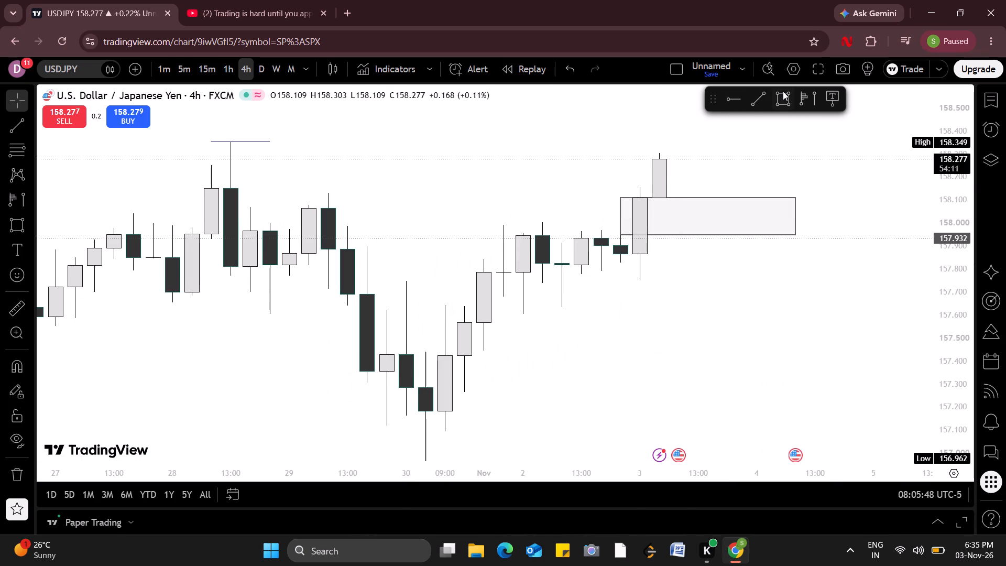
{"action": "left_click", "coordinate": [753, 103]}
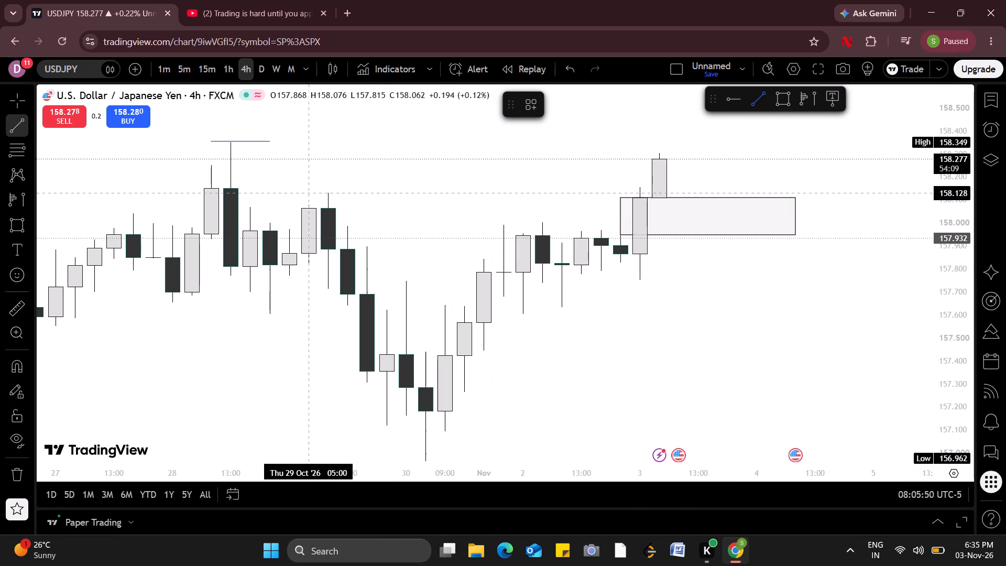
{"action": "left_click_drag", "start_coordinate": [315, 193], "coordinate": [351, 193]}
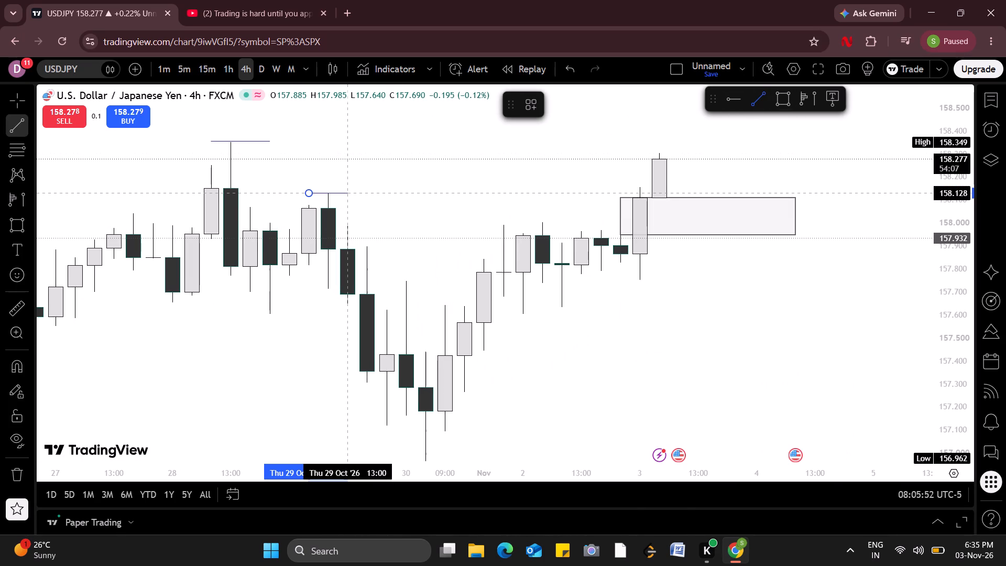
{"action": "left_click_drag", "start_coordinate": [351, 193], "coordinate": [349, 193]}
{"action": "left_click", "coordinate": [349, 193]}
{"action": "left_click", "coordinate": [381, 200]}
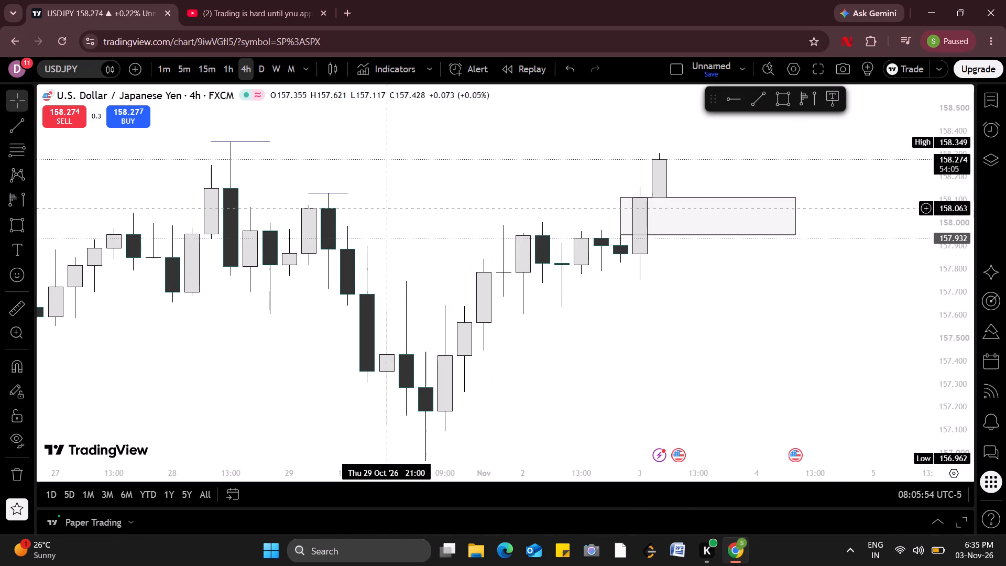
Draw a short horizontal trend line under the 30 October swing low, at about 156.958, from 01:00 to 09:00.
{"action": "left_click_drag", "start_coordinate": [408, 243], "coordinate": [462, 175]}
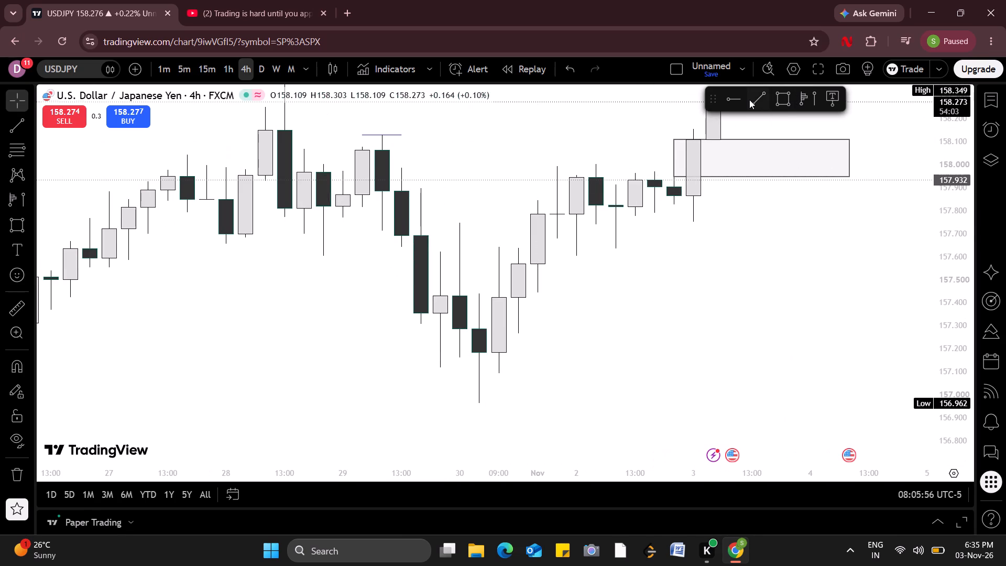
{"action": "left_click", "coordinate": [749, 100]}
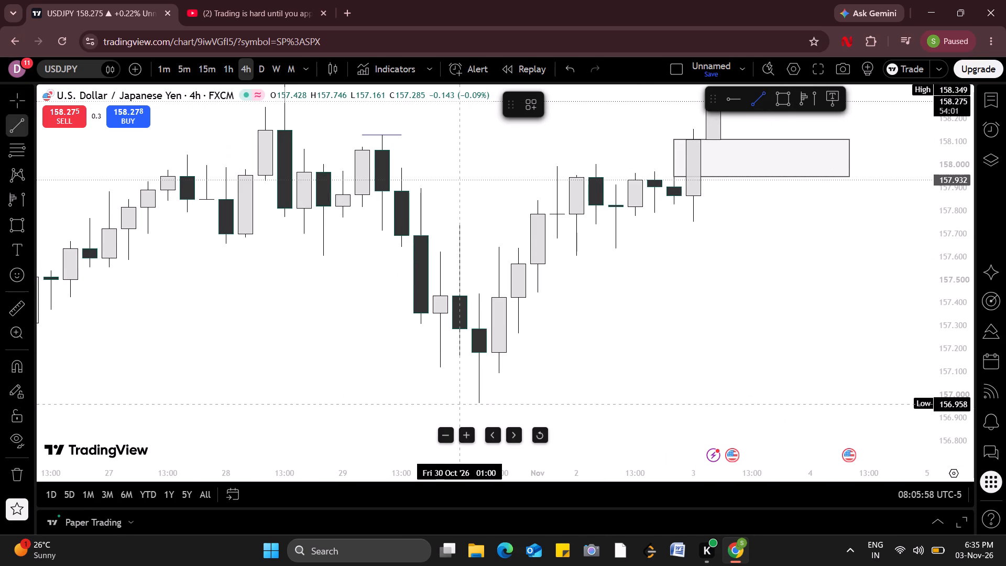
{"action": "left_click_drag", "start_coordinate": [465, 404], "coordinate": [499, 402]}
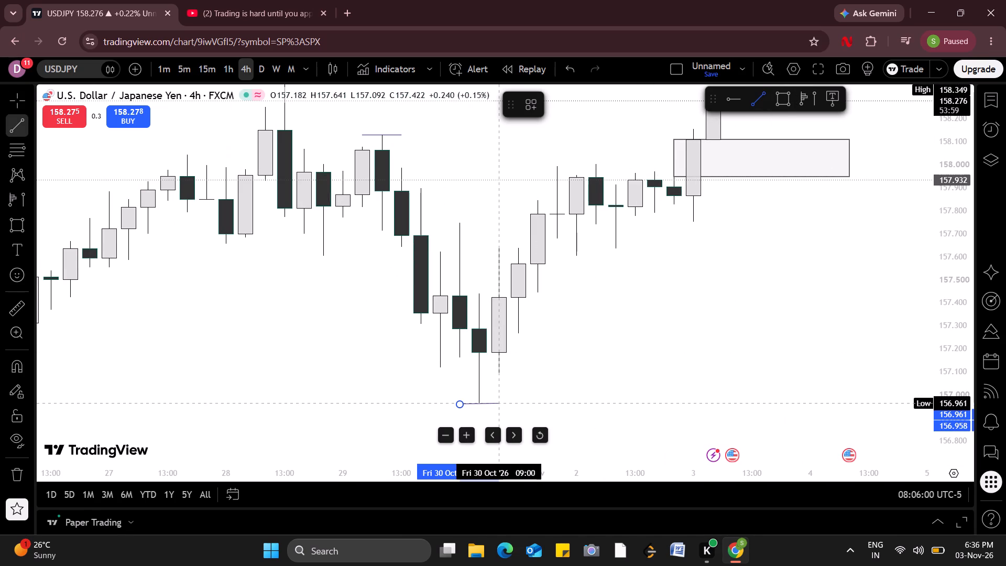
{"action": "left_click_drag", "start_coordinate": [499, 402], "coordinate": [499, 405]}
{"action": "left_click", "coordinate": [499, 405]}
{"action": "left_click", "coordinate": [518, 402]}
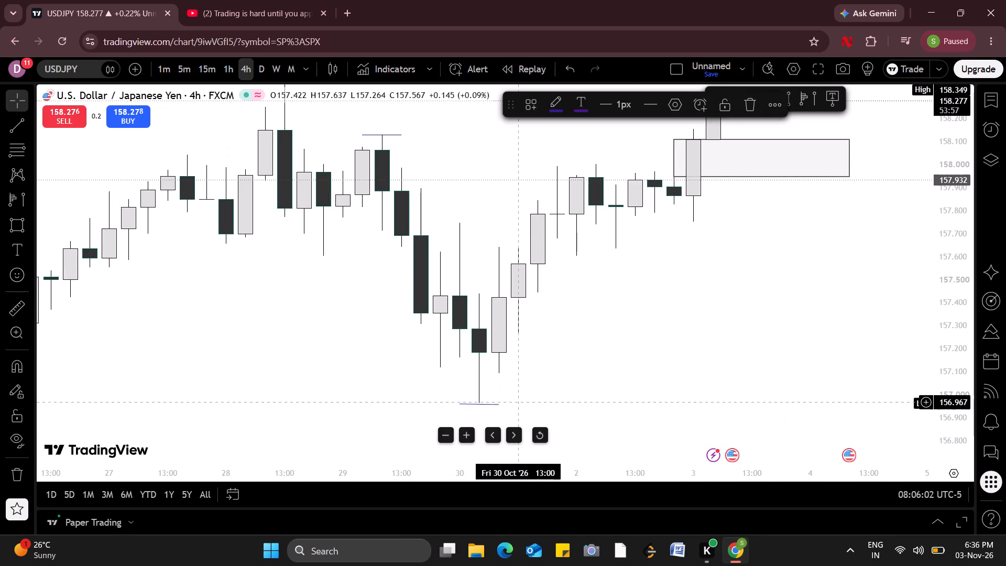
Extend the 29 October swing-high trend line forward to 3 Nov 05:00, keeping it level at 158.128.
{"action": "left_click_drag", "start_coordinate": [637, 309], "coordinate": [513, 434]}
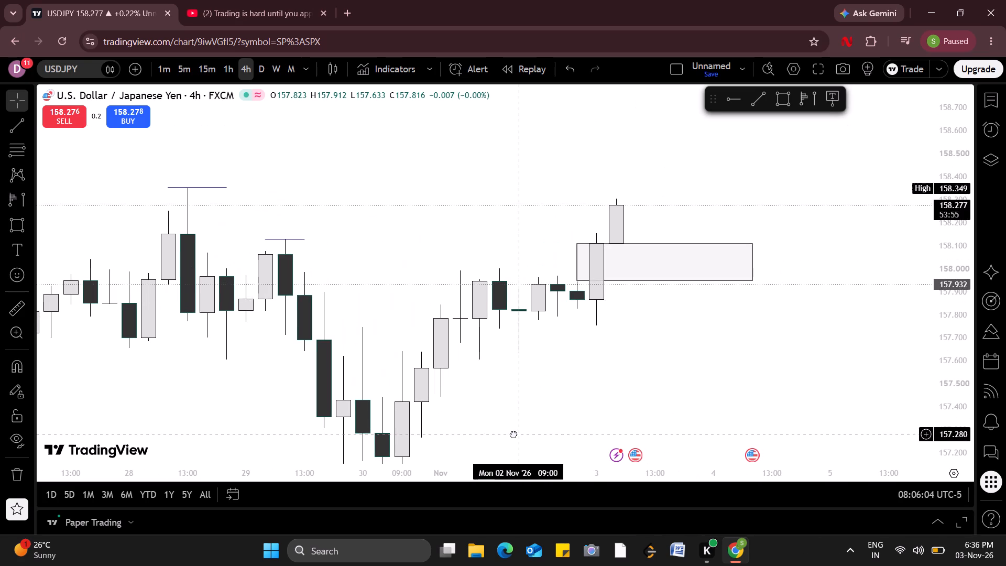
{"action": "left_click_drag", "start_coordinate": [513, 434], "coordinate": [513, 433]}
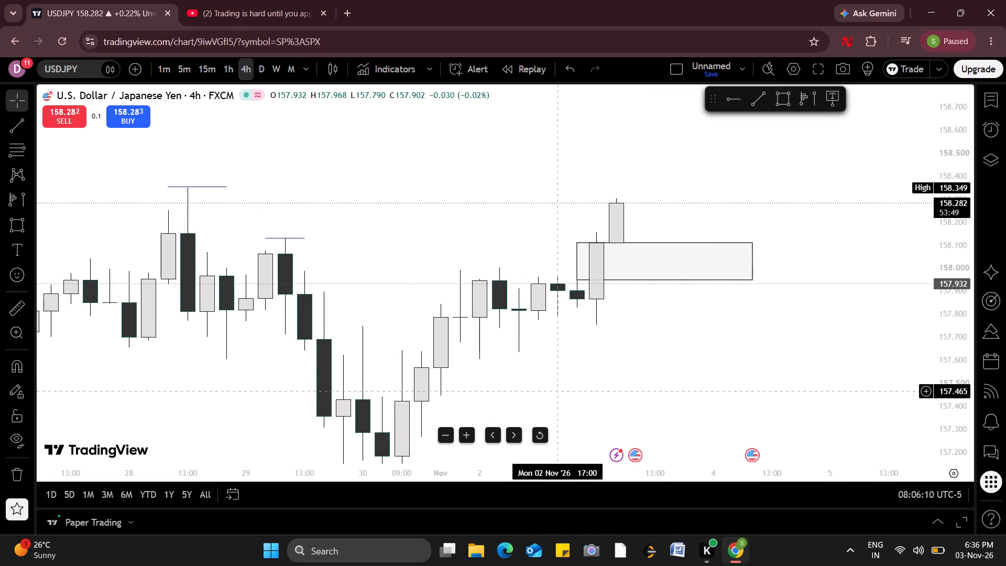
{"action": "left_click_drag", "start_coordinate": [651, 362], "coordinate": [660, 289]}
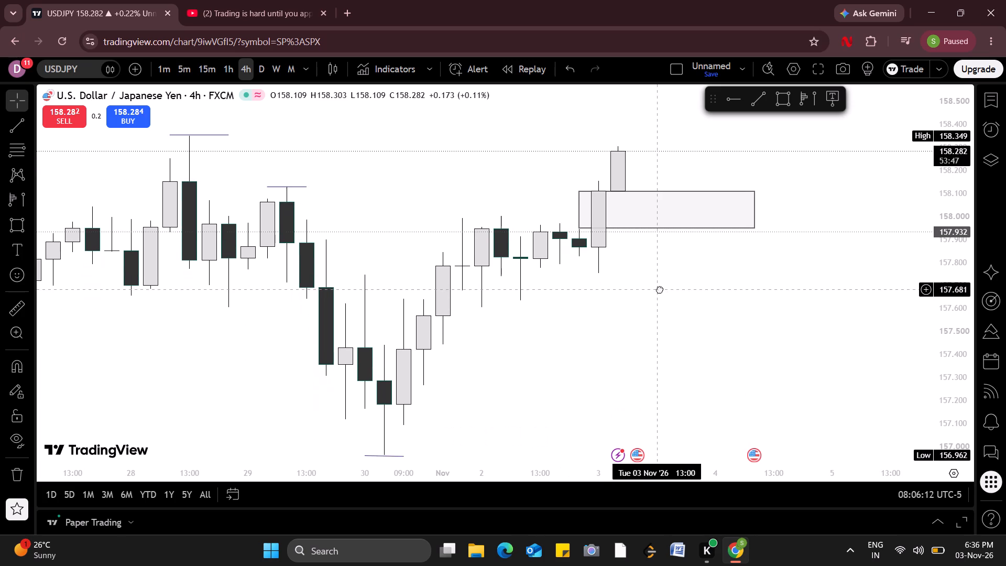
{"action": "left_click_drag", "start_coordinate": [660, 289], "coordinate": [660, 297]}
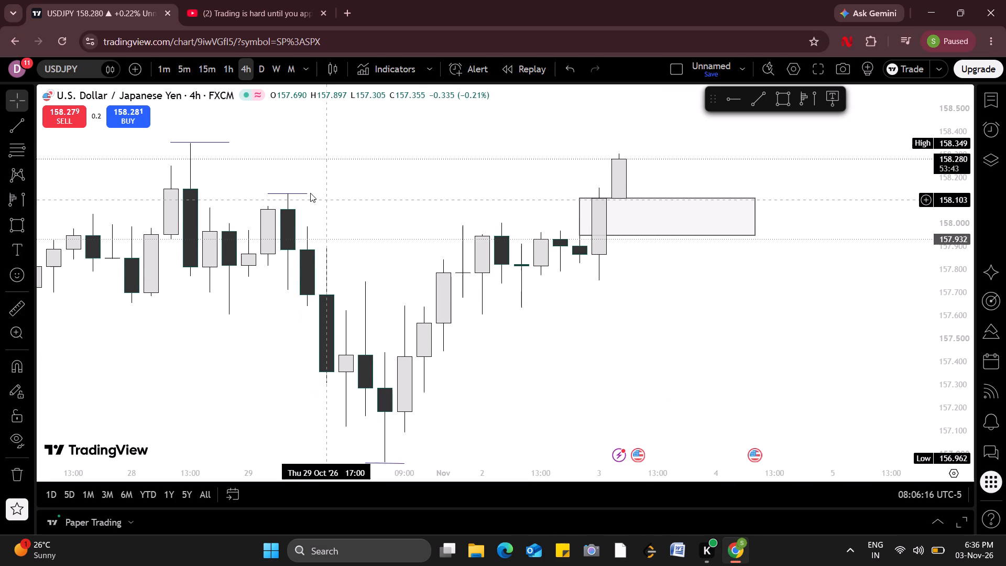
{"action": "left_click_drag", "start_coordinate": [310, 192], "coordinate": [607, 190]}
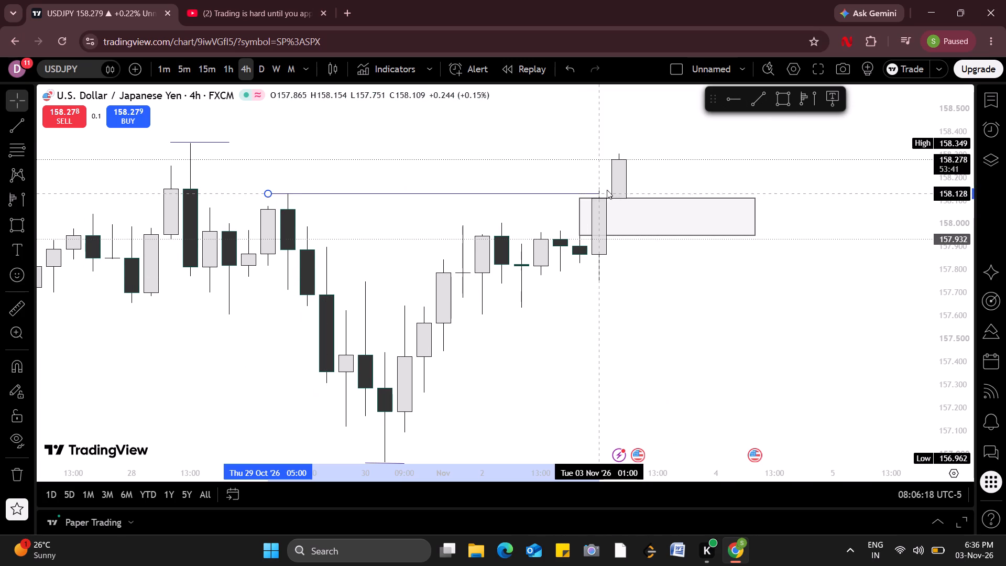
{"action": "left_click_drag", "start_coordinate": [607, 190], "coordinate": [612, 197]}
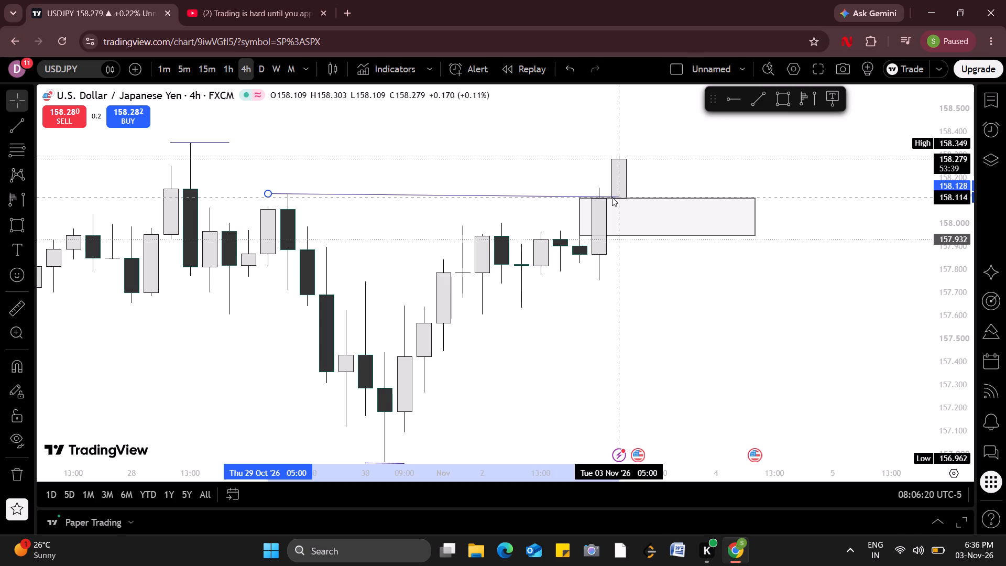
{"action": "left_click_drag", "start_coordinate": [612, 197], "coordinate": [612, 193]}
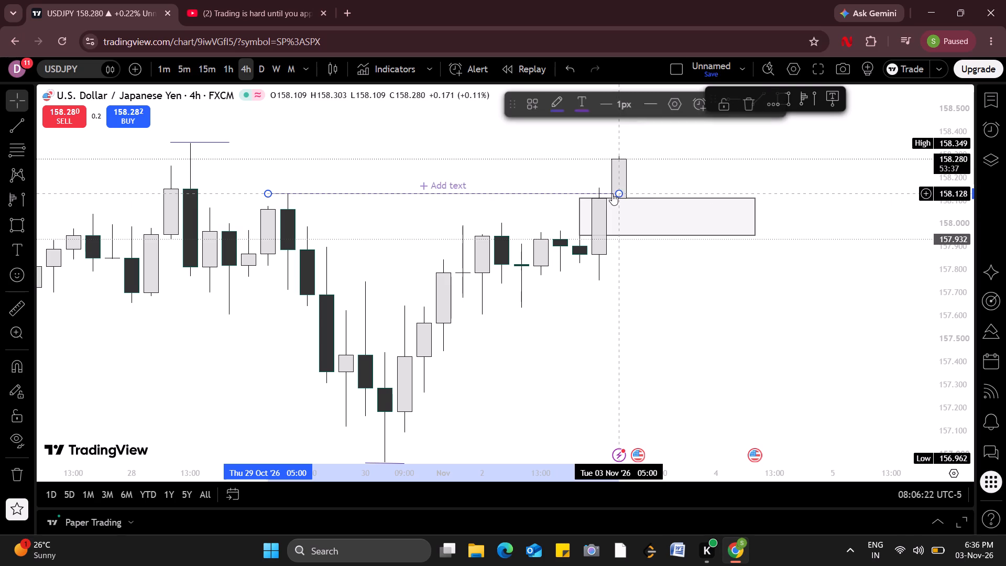
{"action": "double_click", "coordinate": [612, 193]}
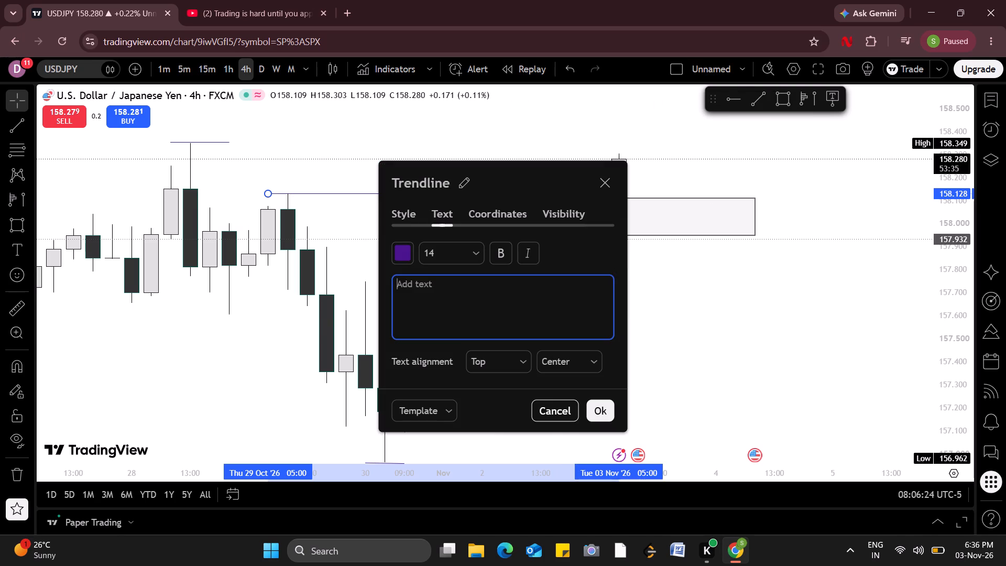
{"action": "left_click", "coordinate": [666, 320]}
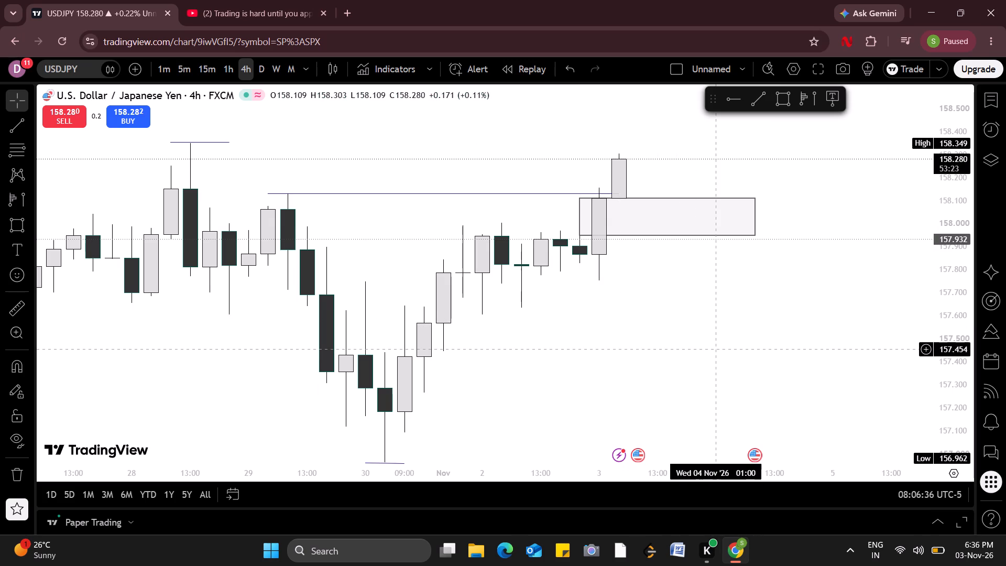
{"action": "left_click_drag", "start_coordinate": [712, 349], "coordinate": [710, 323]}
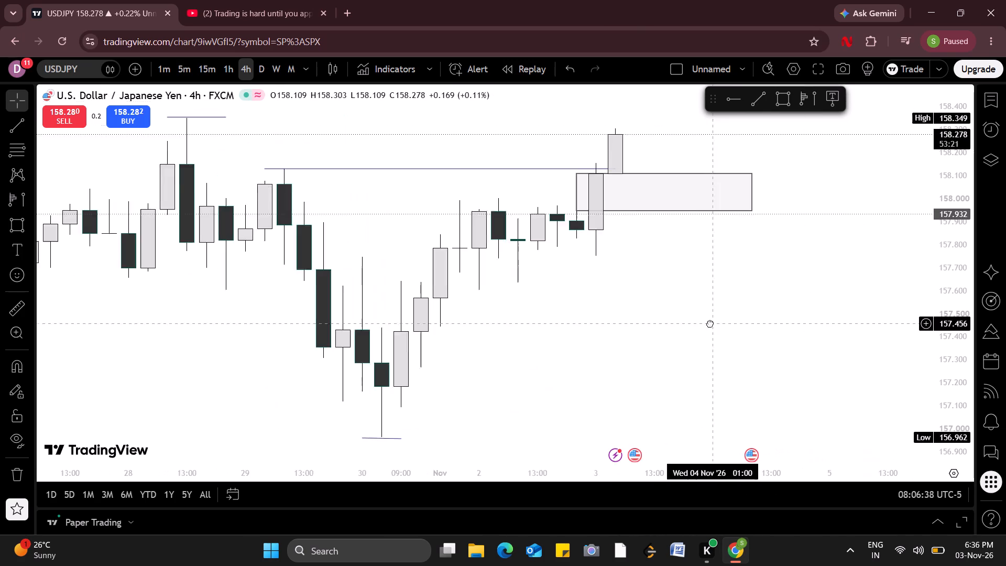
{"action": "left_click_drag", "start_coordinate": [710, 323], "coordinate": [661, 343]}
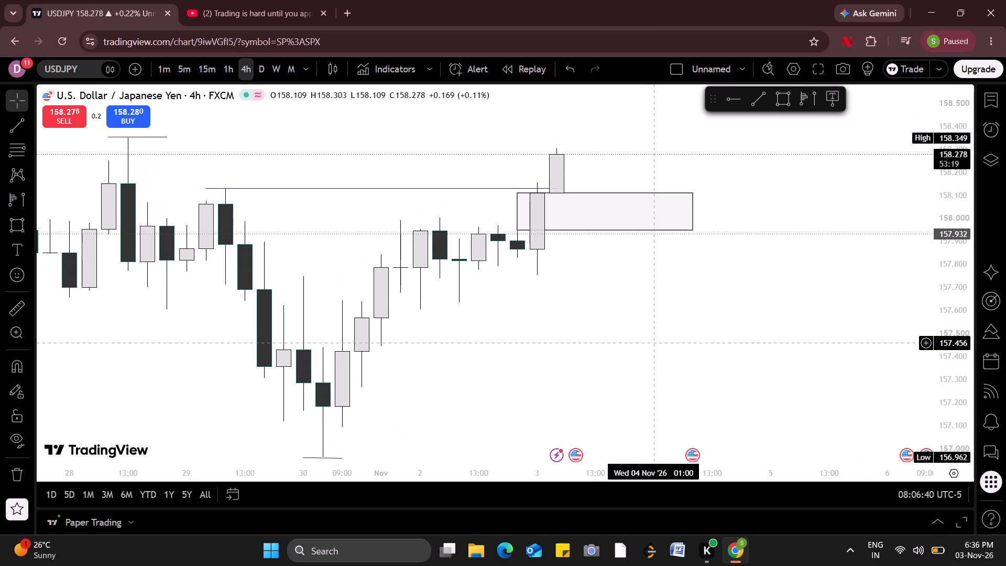
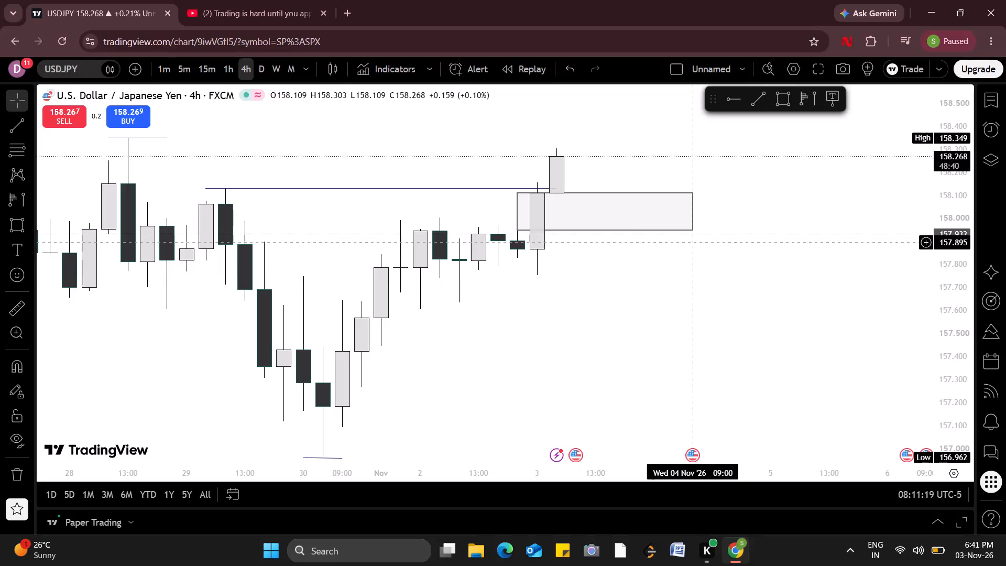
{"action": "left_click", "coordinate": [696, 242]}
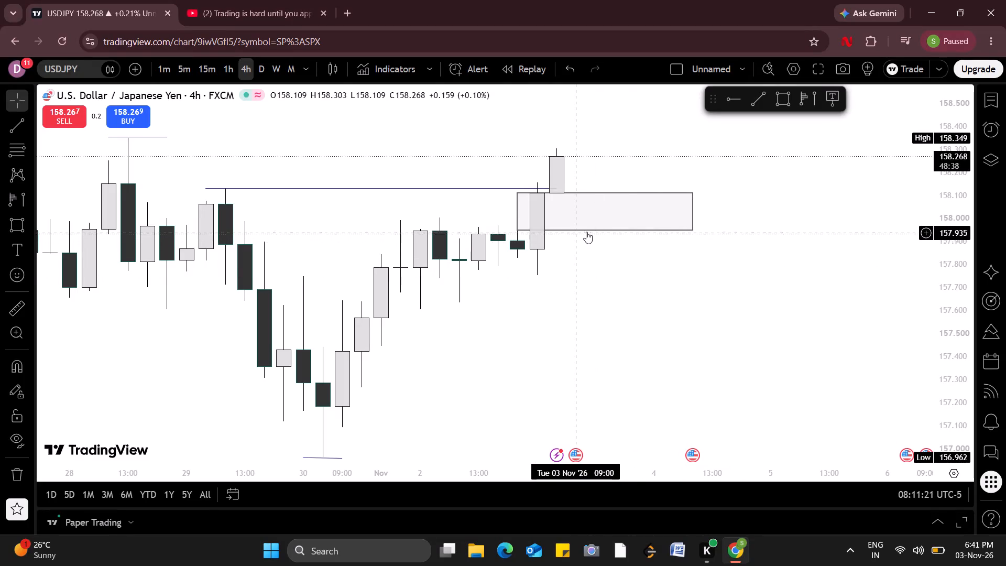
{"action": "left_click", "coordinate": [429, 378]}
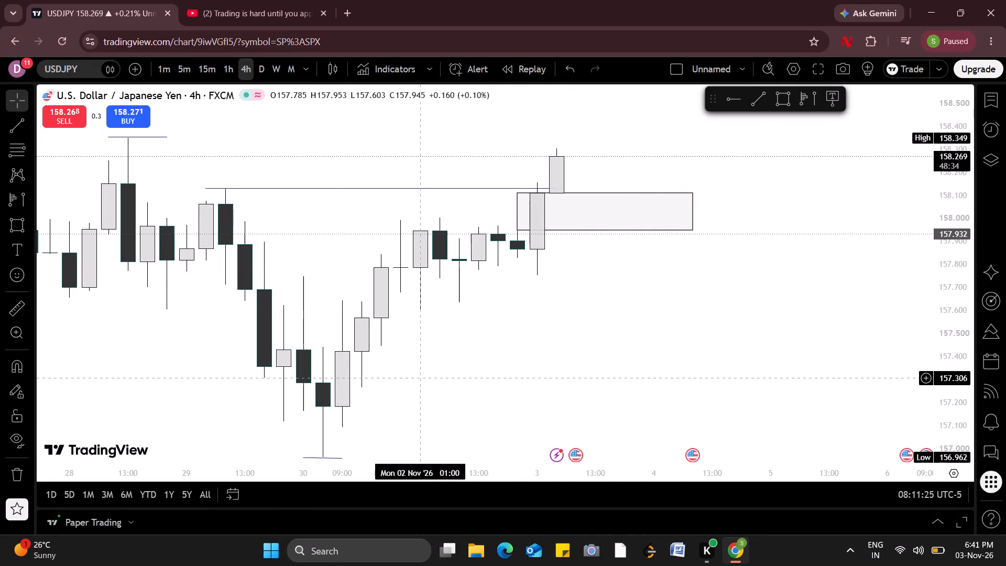
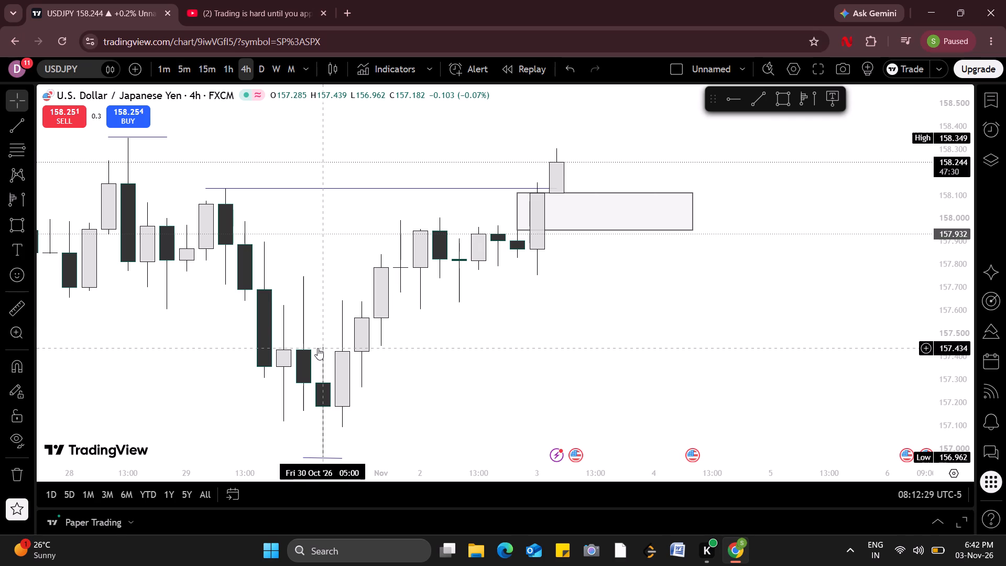
Examine the 4-hour USDJPY price action around the marked swing high, swing low, structure break and price zone.
{"action": "scroll", "coordinate": [318, 348], "scroll_direction": "right", "scroll_amount": 8}
{"action": "scroll", "coordinate": [318, 348], "scroll_direction": "left", "scroll_amount": 1}
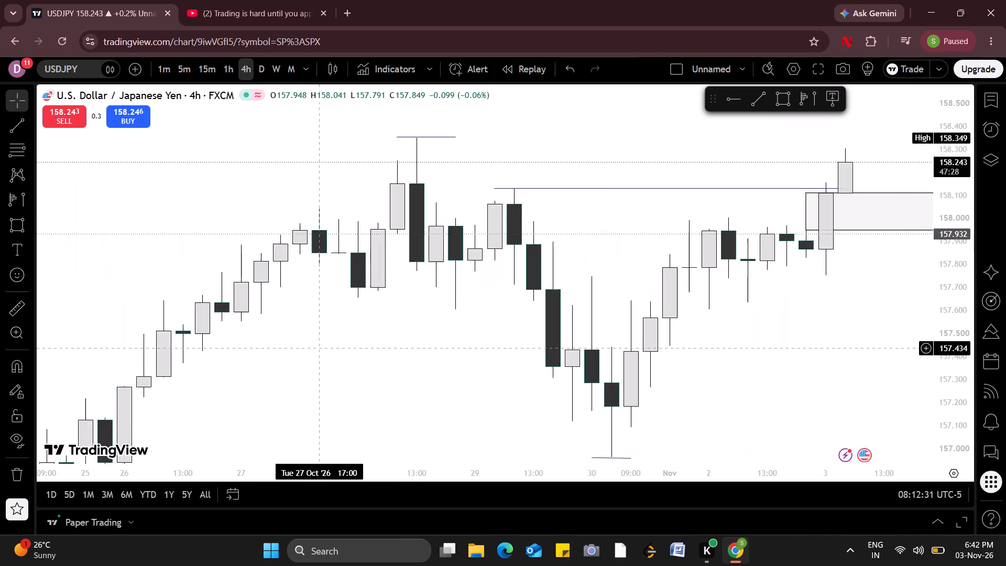
{"action": "scroll", "coordinate": [318, 348], "scroll_direction": "left", "scroll_amount": 1}
{"action": "scroll", "coordinate": [318, 348], "scroll_direction": "right", "scroll_amount": 4}
{"action": "scroll", "coordinate": [318, 348], "scroll_direction": "left", "scroll_amount": 1}
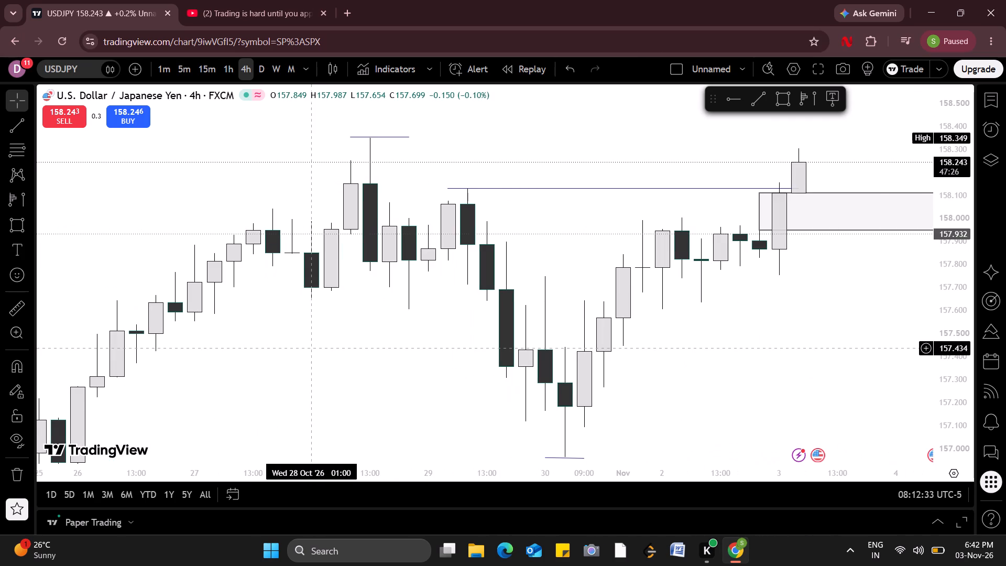
{"action": "scroll", "coordinate": [318, 348], "scroll_direction": "left", "scroll_amount": 1}
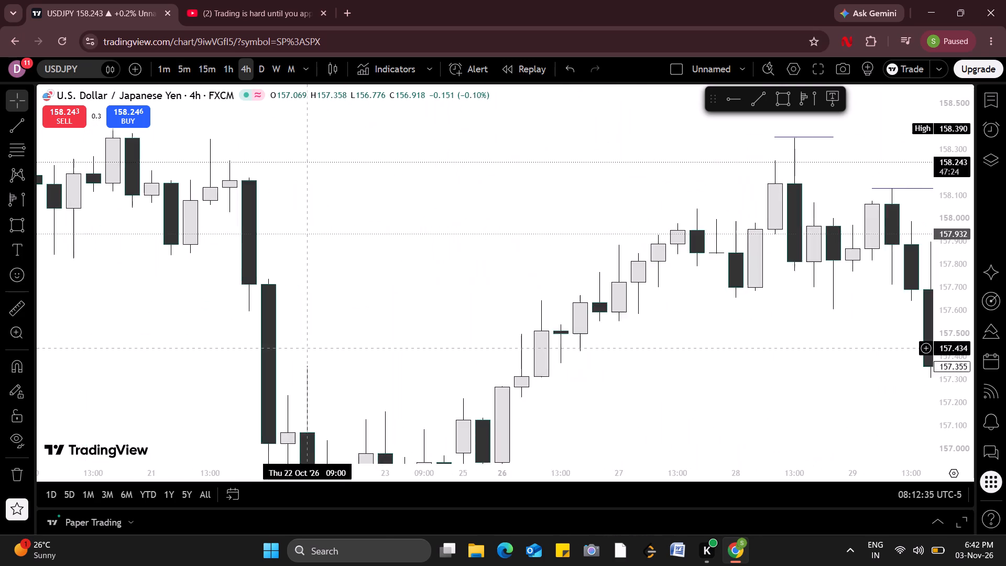
{"action": "scroll", "coordinate": [318, 348], "scroll_direction": "left", "scroll_amount": 9}
{"action": "scroll", "coordinate": [318, 348], "scroll_direction": "right", "scroll_amount": 2}
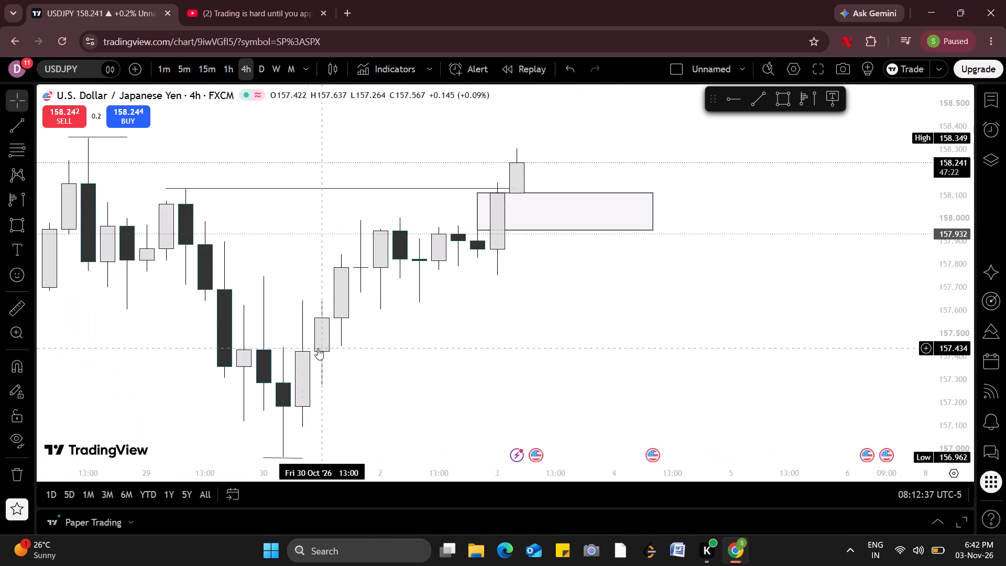
{"action": "scroll", "coordinate": [318, 348], "scroll_direction": "right", "scroll_amount": 2}
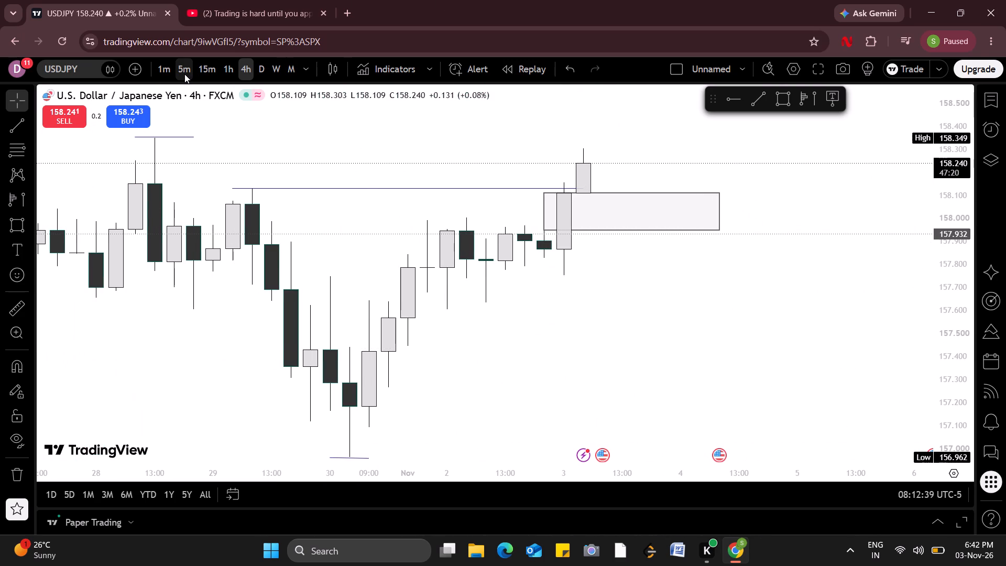
Switch the USDJPY chart to the 5-minute timeframe and auto-fit the price scale to the candles.
{"action": "left_click", "coordinate": [184, 74]}
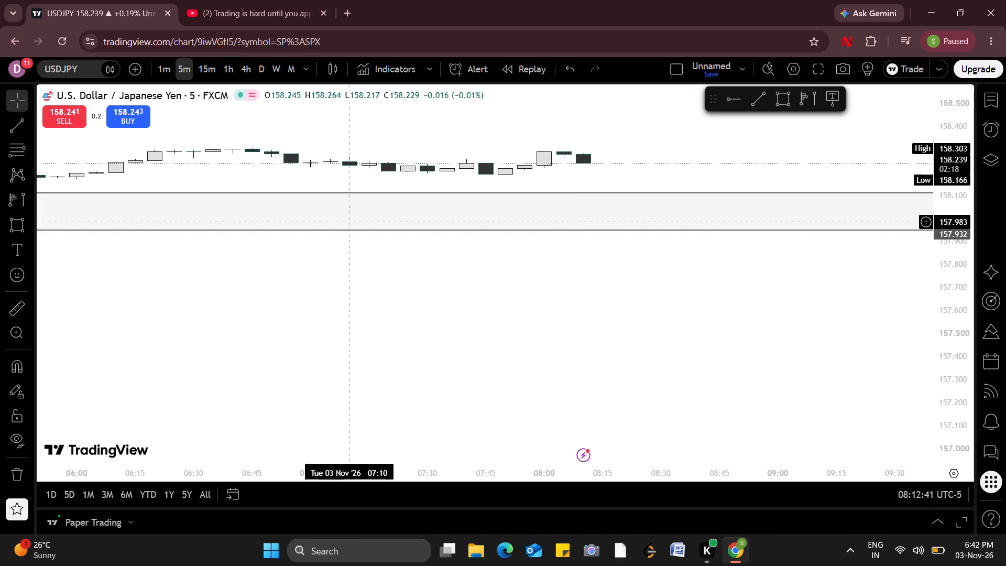
{"action": "double_click", "coordinate": [942, 269]}
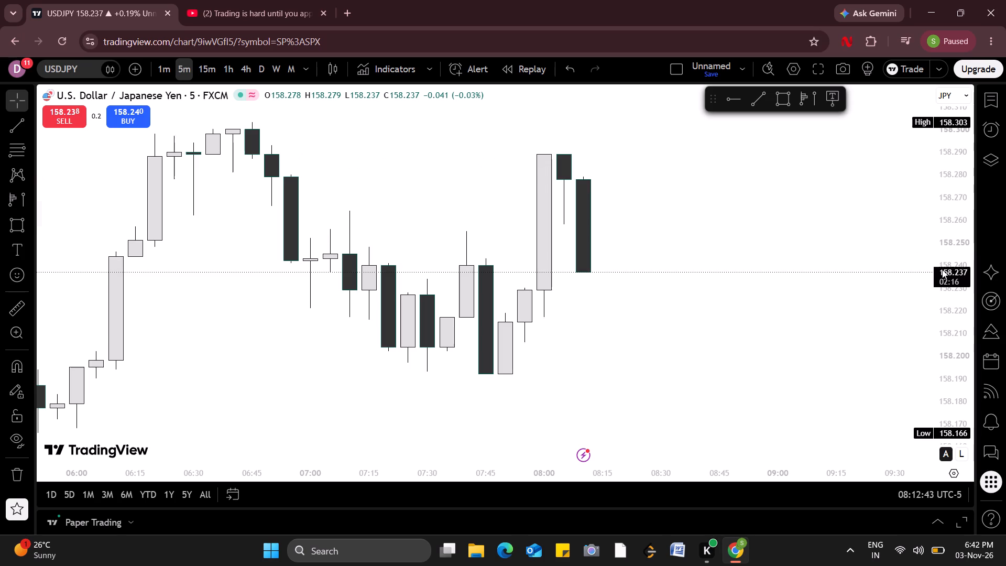
Examine the recent 5-minute candles and how price moves relative to the marked 4-hour zone.
{"action": "scroll", "coordinate": [584, 321], "scroll_direction": "right", "scroll_amount": 6}
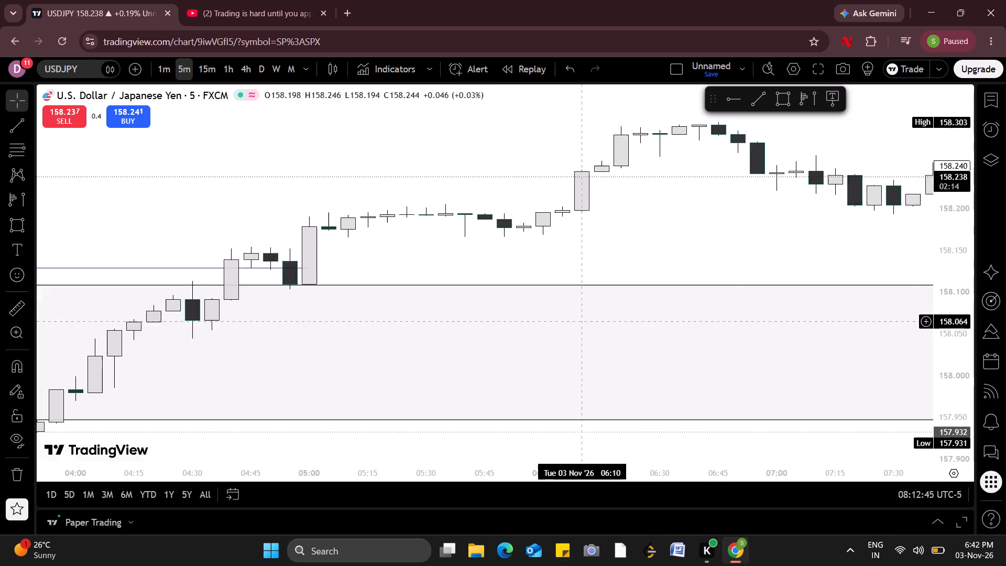
{"action": "scroll", "coordinate": [584, 321], "scroll_direction": "right", "scroll_amount": 3}
{"action": "scroll", "coordinate": [584, 321], "scroll_direction": "left", "scroll_amount": 2}
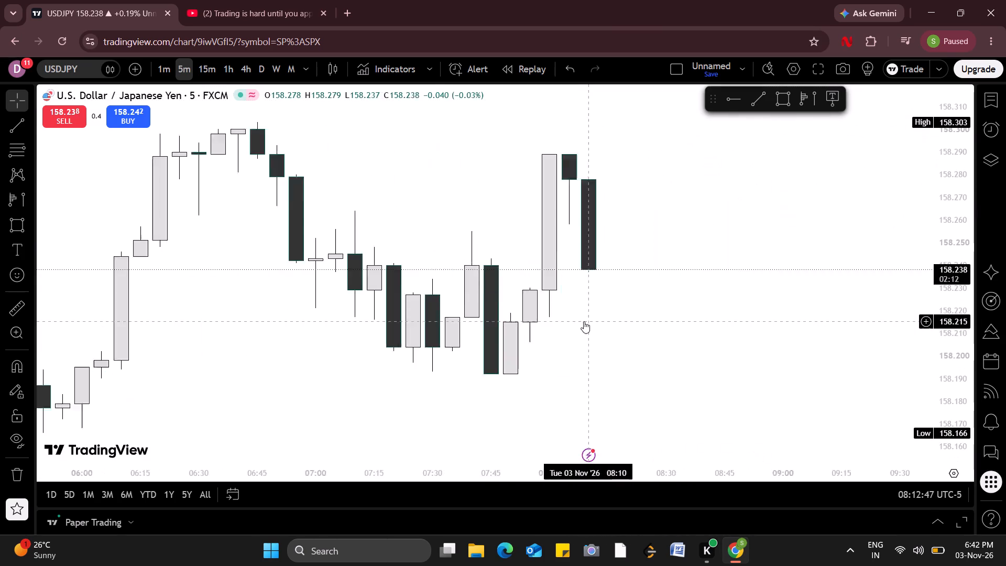
{"action": "scroll", "coordinate": [584, 321], "scroll_direction": "left", "scroll_amount": 1}
{"action": "scroll", "coordinate": [584, 321], "scroll_direction": "right", "scroll_amount": 1}
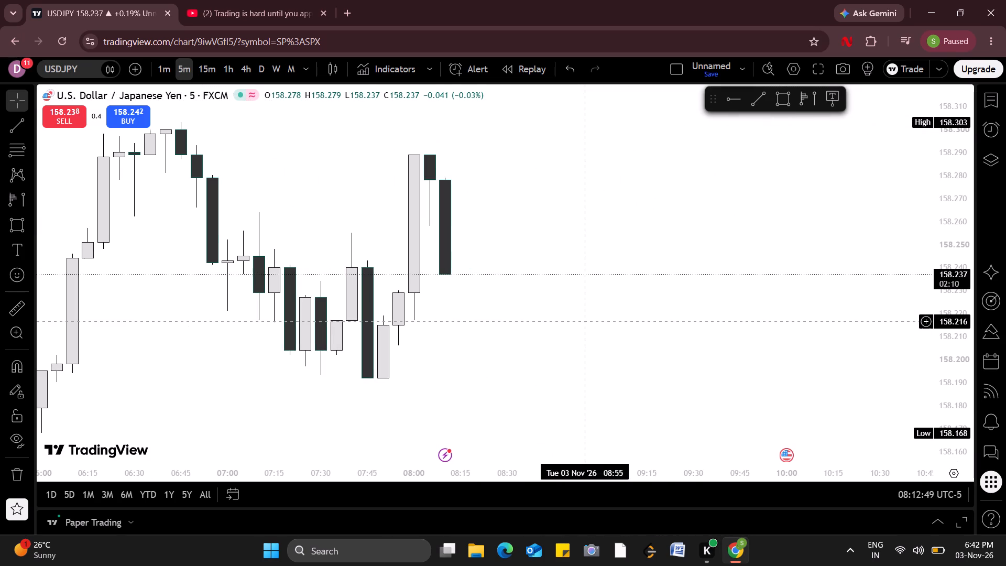
{"action": "scroll", "coordinate": [584, 321], "scroll_direction": "right", "scroll_amount": 1}
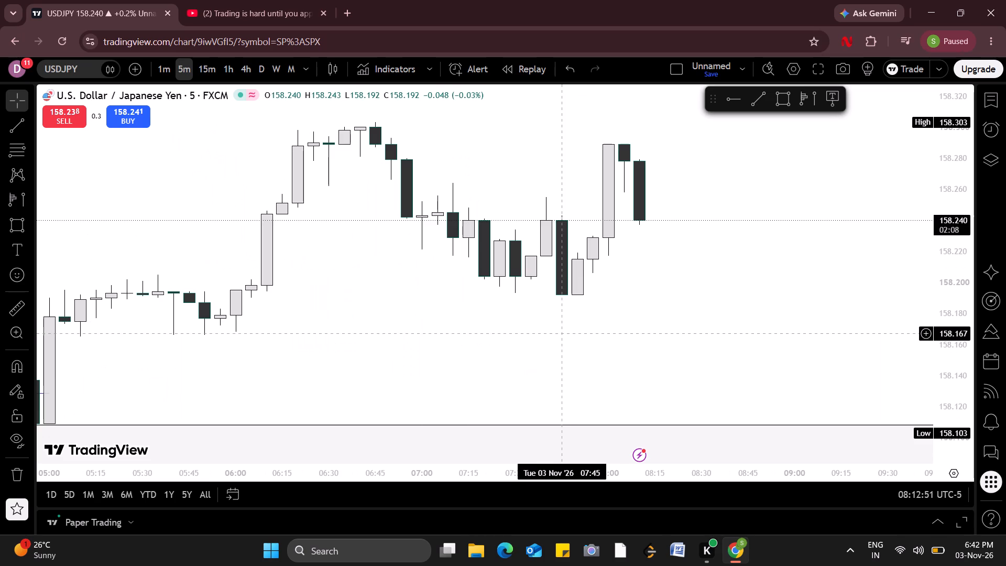
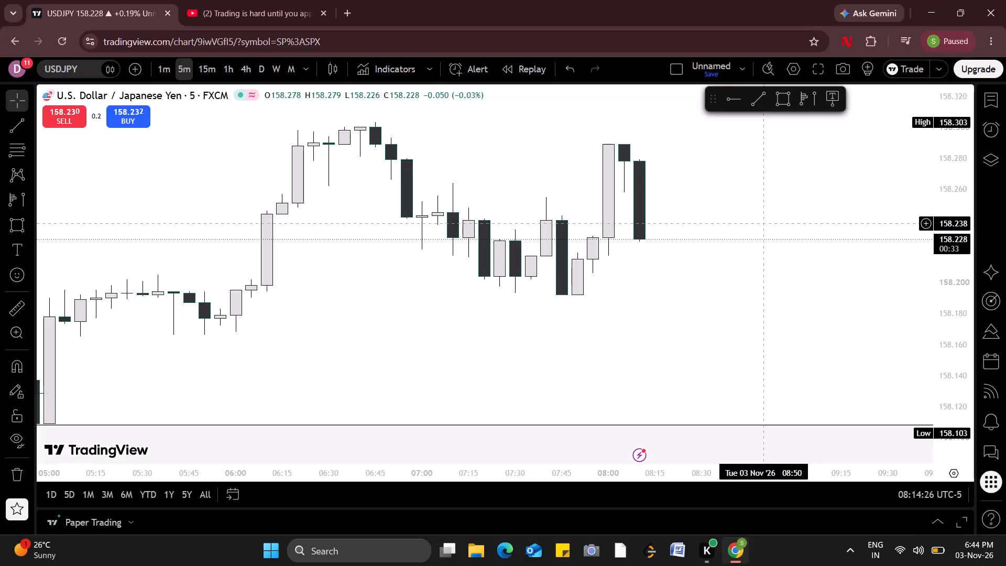
Draw a level trend line at about 158.169 along the 5-minute swing low, from 05:55 to 08:15.
{"action": "scroll", "coordinate": [764, 223], "scroll_direction": "right", "scroll_amount": 2}
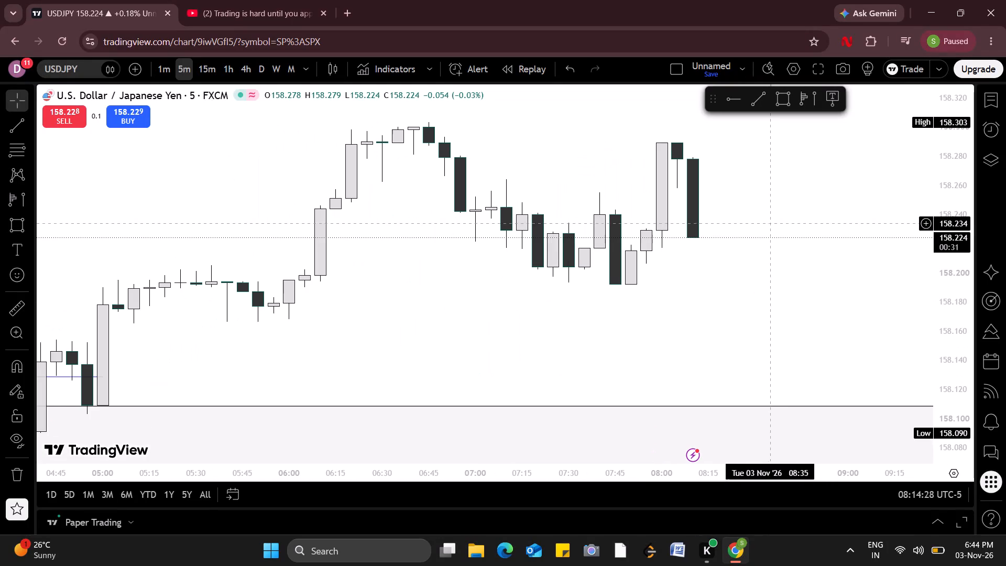
{"action": "scroll", "coordinate": [764, 223], "scroll_direction": "right", "scroll_amount": 1}
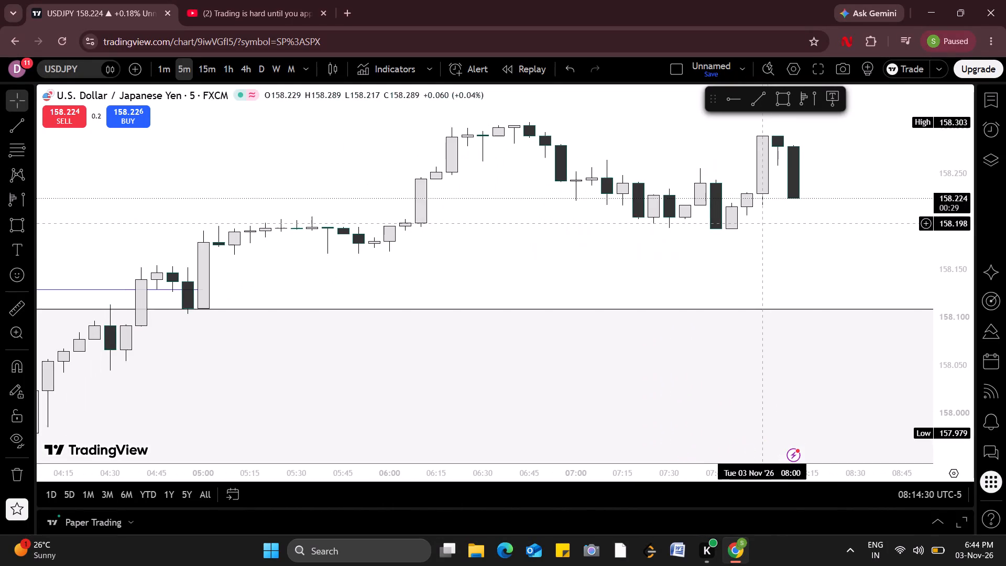
{"action": "scroll", "coordinate": [764, 223], "scroll_direction": "left", "scroll_amount": 3}
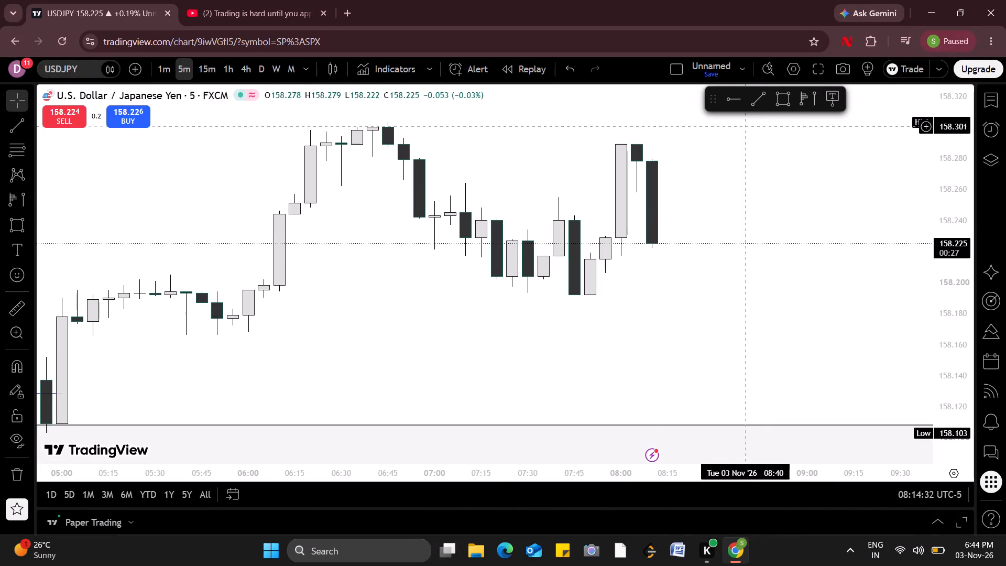
{"action": "left_click", "coordinate": [760, 102]}
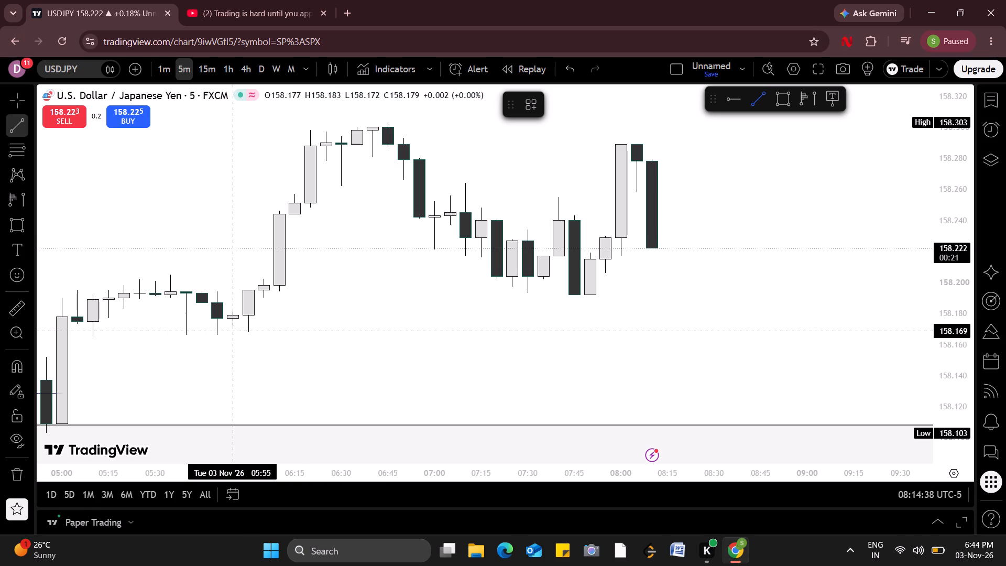
{"action": "left_click_drag", "start_coordinate": [235, 330], "coordinate": [484, 335]}
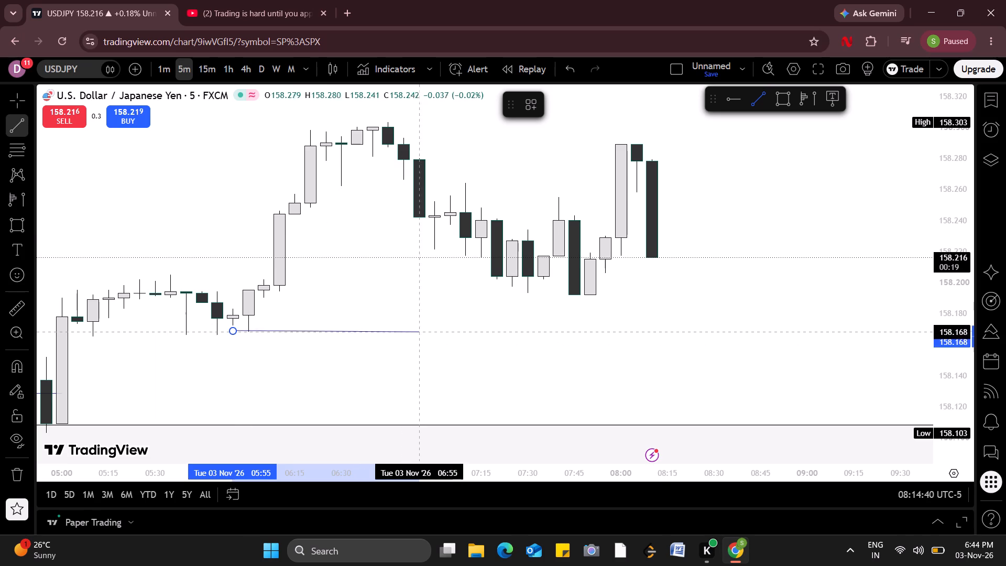
{"action": "left_click_drag", "start_coordinate": [484, 335], "coordinate": [674, 329]}
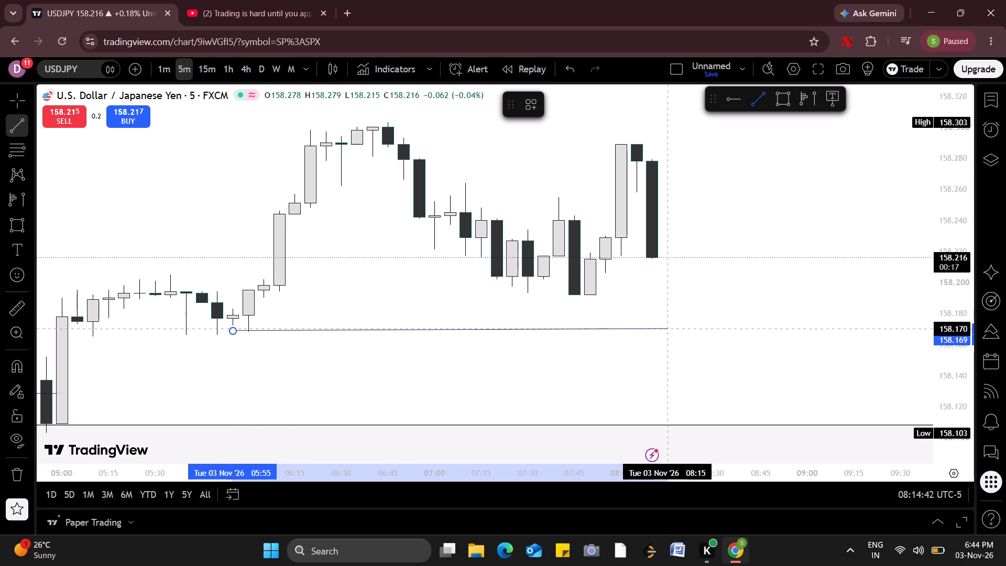
{"action": "left_click_drag", "start_coordinate": [674, 329], "coordinate": [674, 325]}
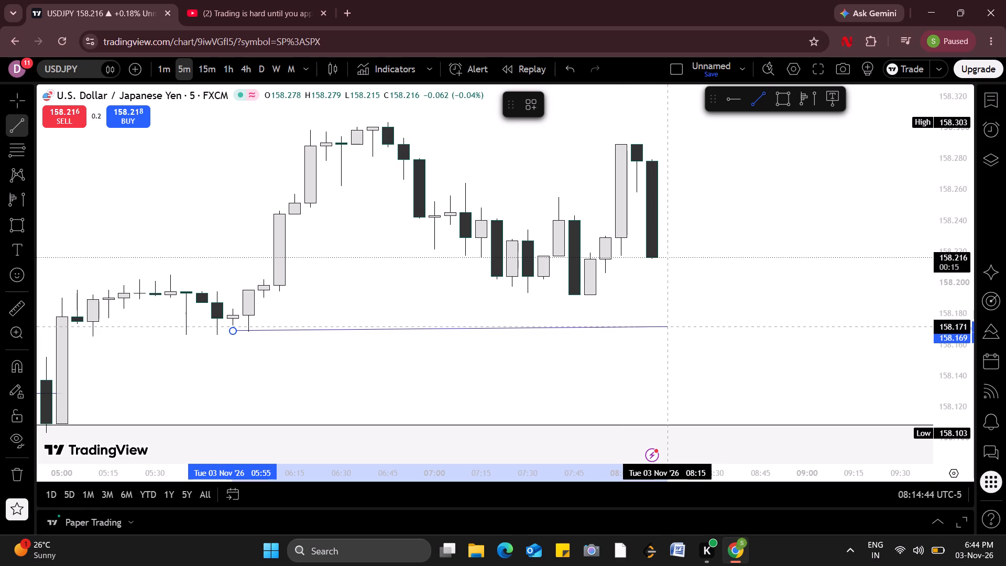
{"action": "left_click_drag", "start_coordinate": [674, 325], "coordinate": [674, 324]}
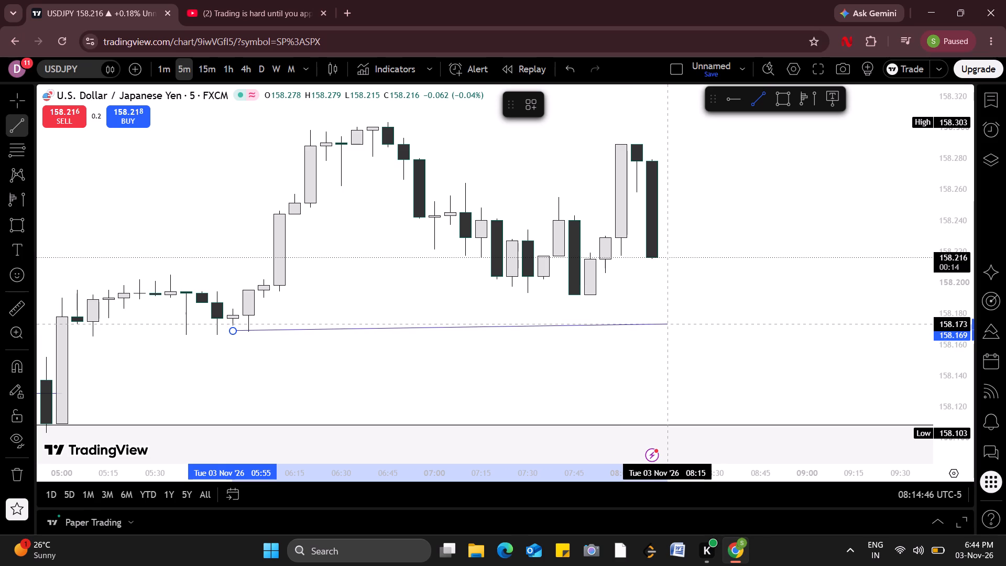
{"action": "left_click_drag", "start_coordinate": [674, 324], "coordinate": [674, 323]}
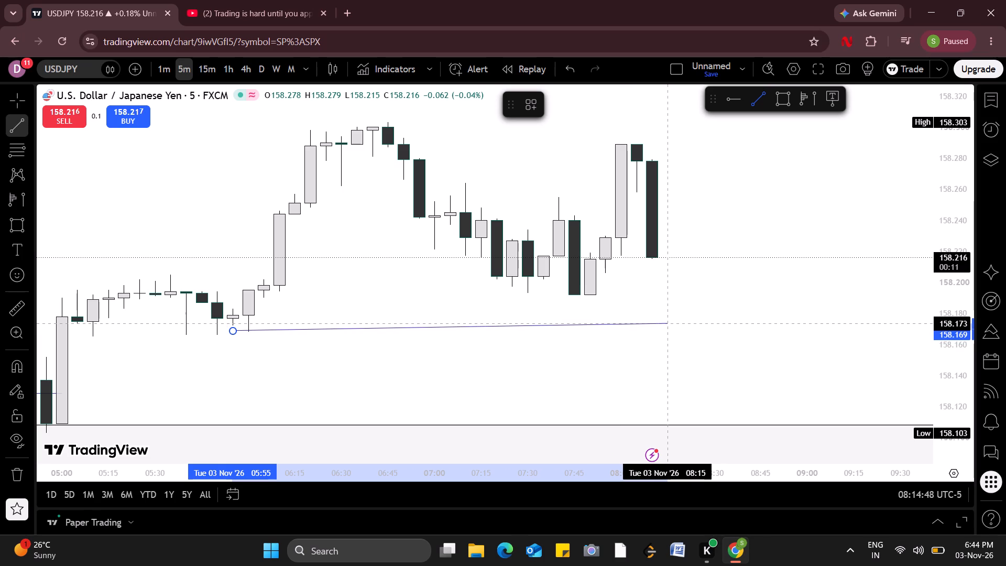
{"action": "left_click_drag", "start_coordinate": [674, 323], "coordinate": [674, 322]}
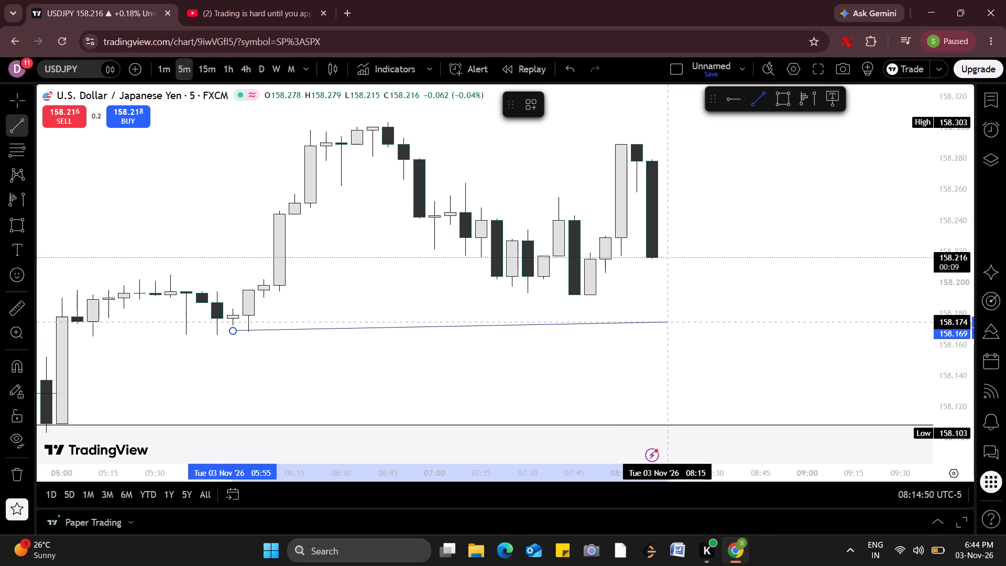
{"action": "left_click_drag", "start_coordinate": [674, 322], "coordinate": [669, 329]}
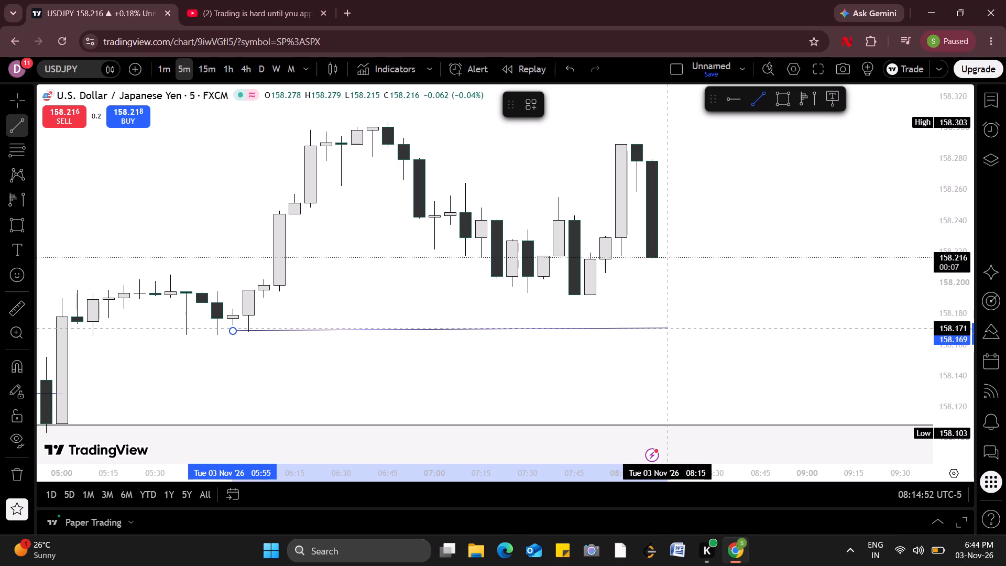
{"action": "left_click_drag", "start_coordinate": [669, 329], "coordinate": [669, 331]}
{"action": "left_click", "coordinate": [669, 331]}
{"action": "left_click", "coordinate": [685, 336]}
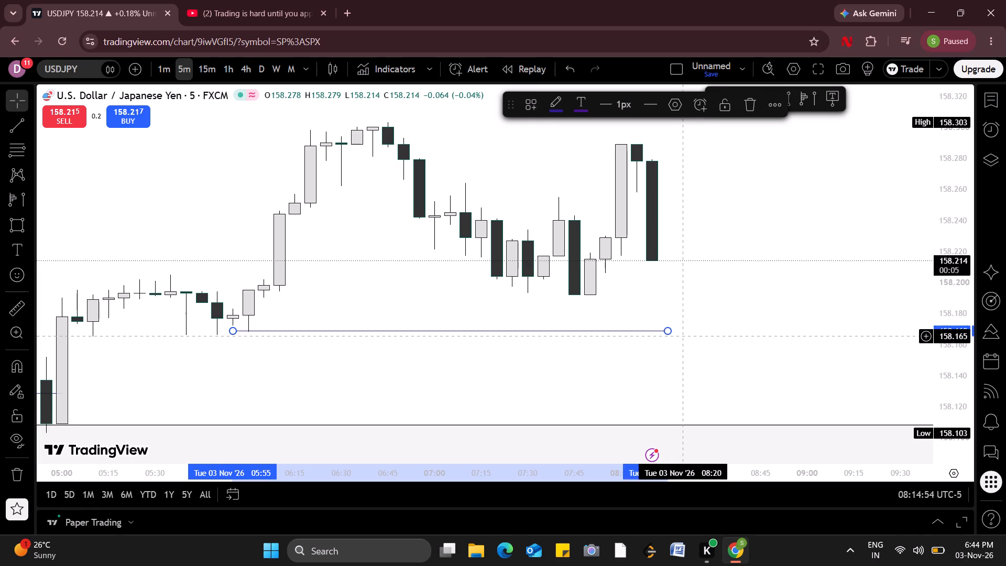
Draw a near-level trend line at about 158.303 along the 5-minute swing high, from 06:30 to 08:15.
{"action": "left_click_drag", "start_coordinate": [507, 378], "coordinate": [673, 286]}
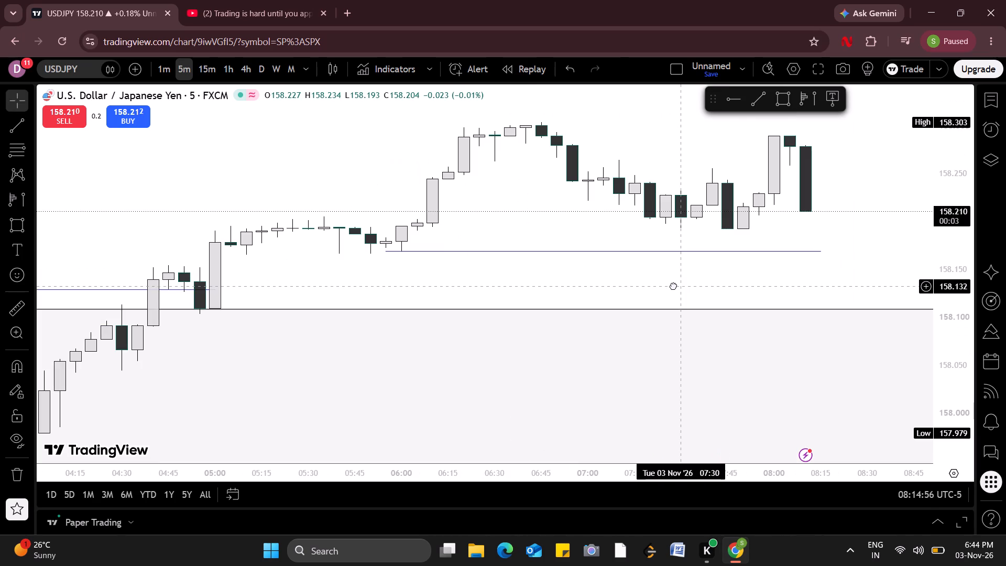
{"action": "left_click_drag", "start_coordinate": [673, 286], "coordinate": [687, 286]}
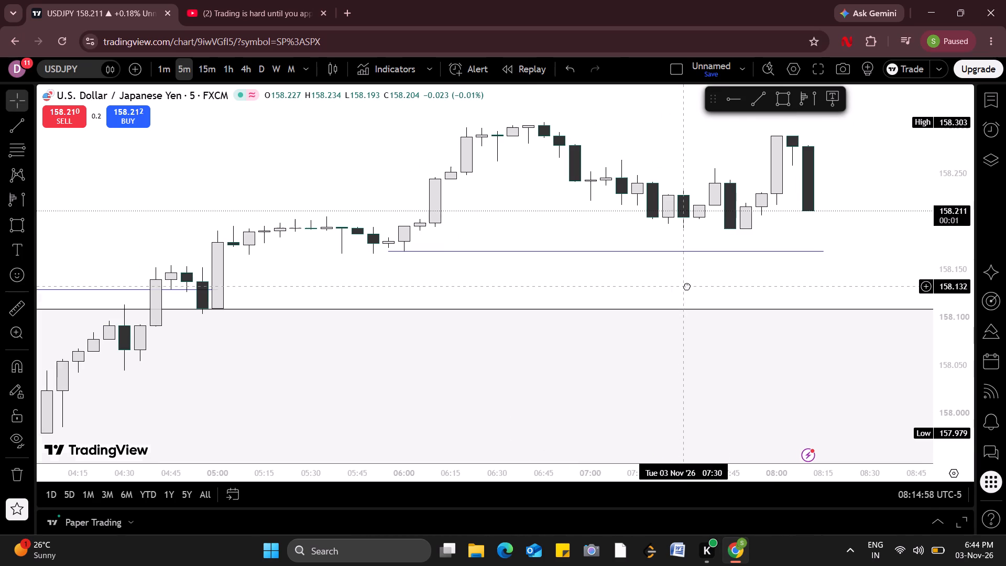
{"action": "left_click_drag", "start_coordinate": [687, 286], "coordinate": [552, 359]}
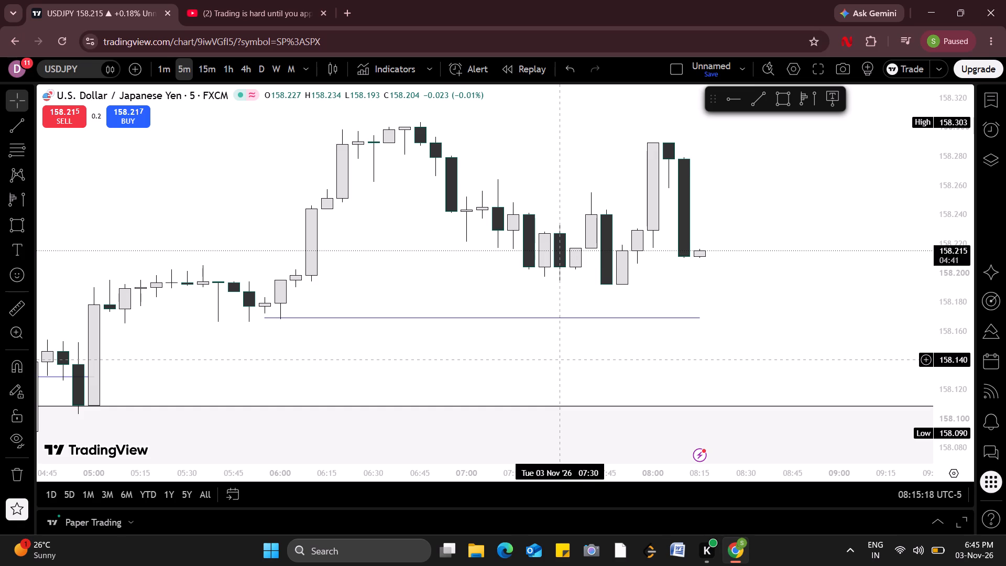
{"action": "left_click", "coordinate": [552, 359]}
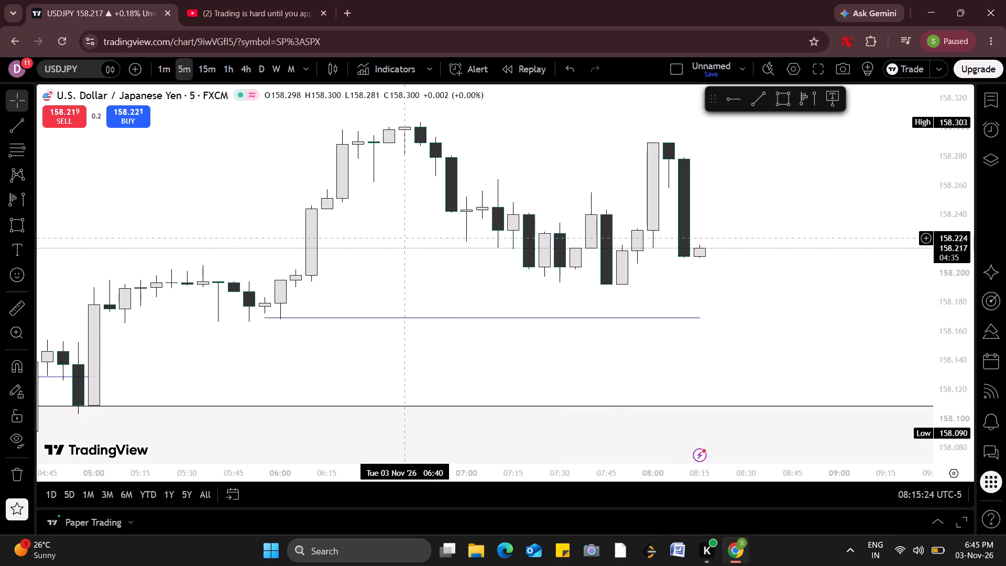
{"action": "left_click_drag", "start_coordinate": [412, 238], "coordinate": [416, 311]}
{"action": "left_click_drag", "start_coordinate": [302, 194], "coordinate": [279, 333]}
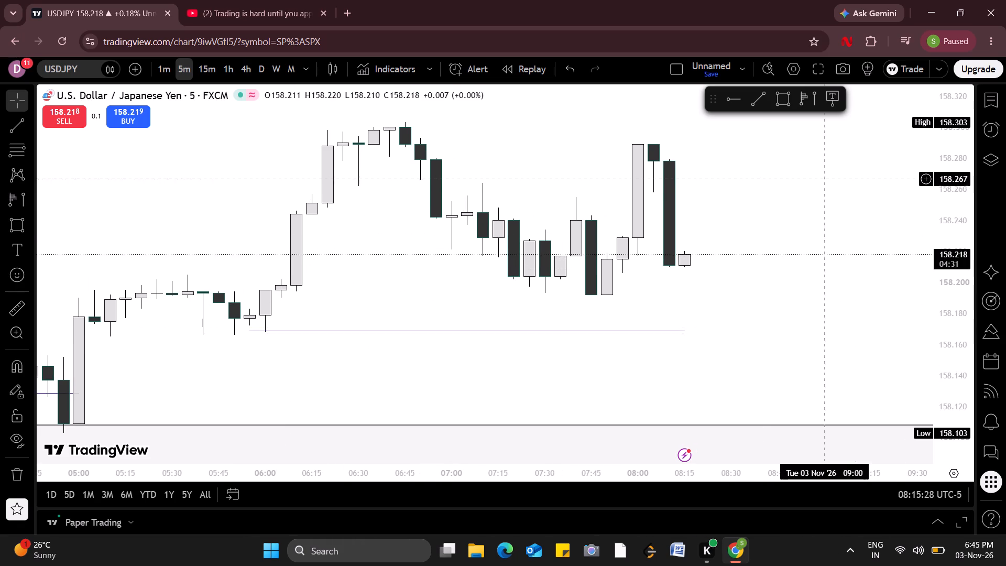
{"action": "double_click", "coordinate": [952, 212]}
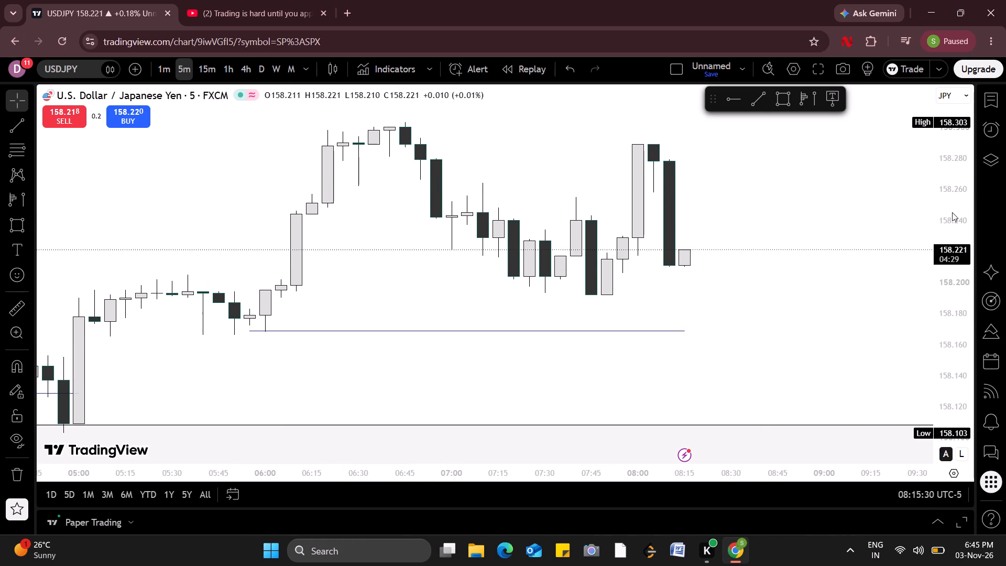
{"action": "left_click_drag", "start_coordinate": [826, 147], "coordinate": [810, 222]}
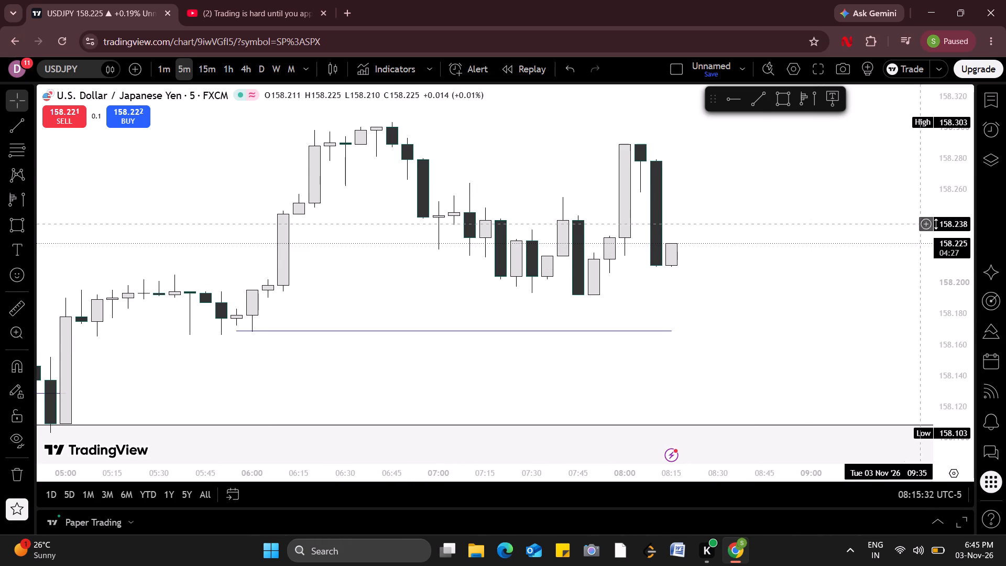
{"action": "left_click_drag", "start_coordinate": [951, 235], "coordinate": [962, 222]}
{"action": "left_click_drag", "start_coordinate": [883, 207], "coordinate": [860, 252]}
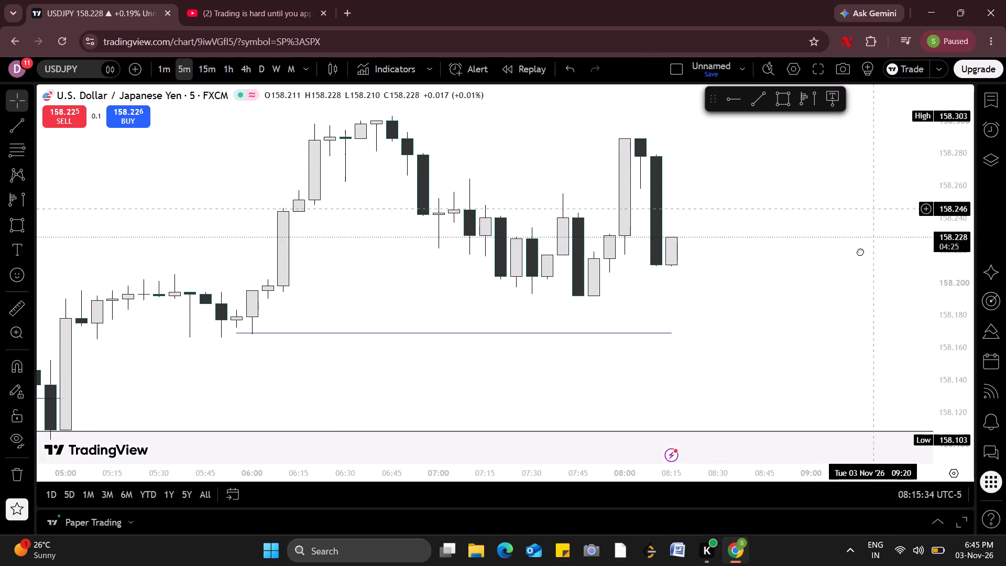
{"action": "left_click_drag", "start_coordinate": [860, 252], "coordinate": [847, 332]}
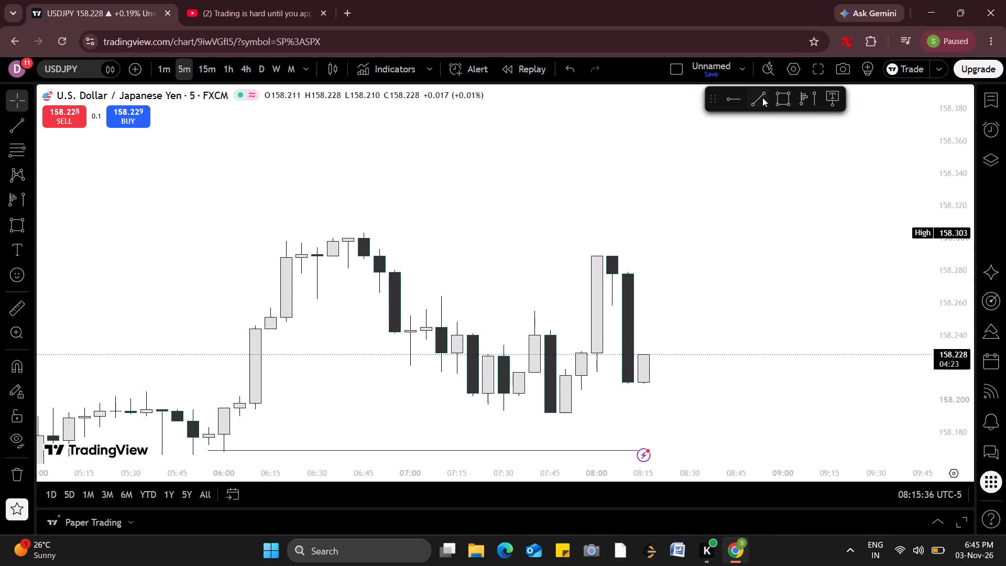
{"action": "left_click", "coordinate": [762, 97]}
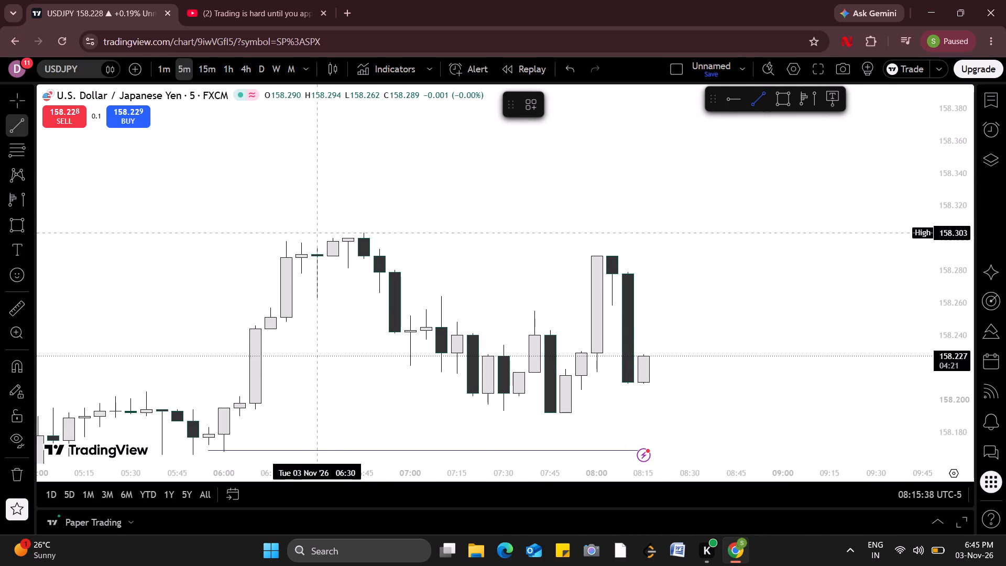
{"action": "left_click_drag", "start_coordinate": [312, 232], "coordinate": [651, 232]}
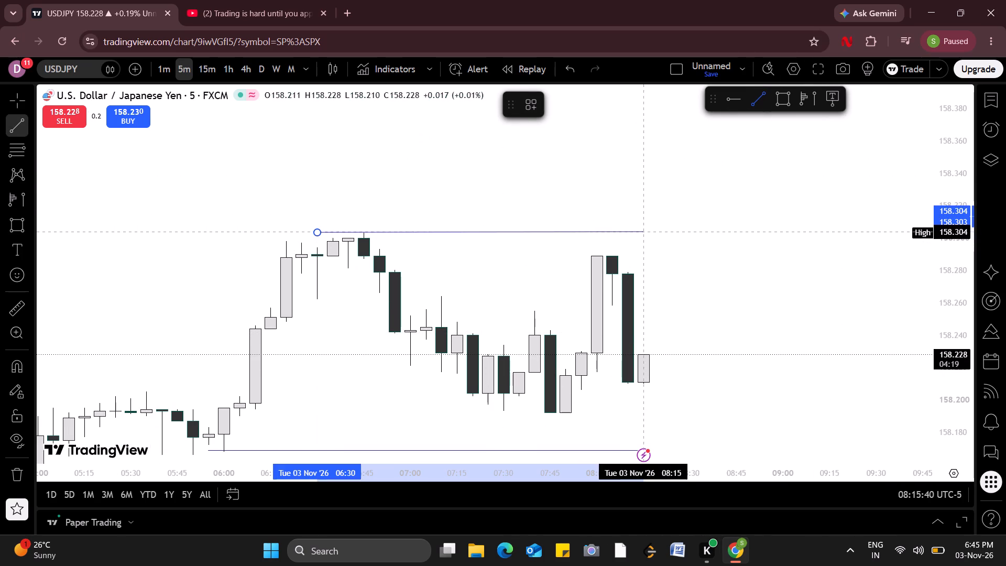
{"action": "left_click_drag", "start_coordinate": [651, 232], "coordinate": [649, 231]}
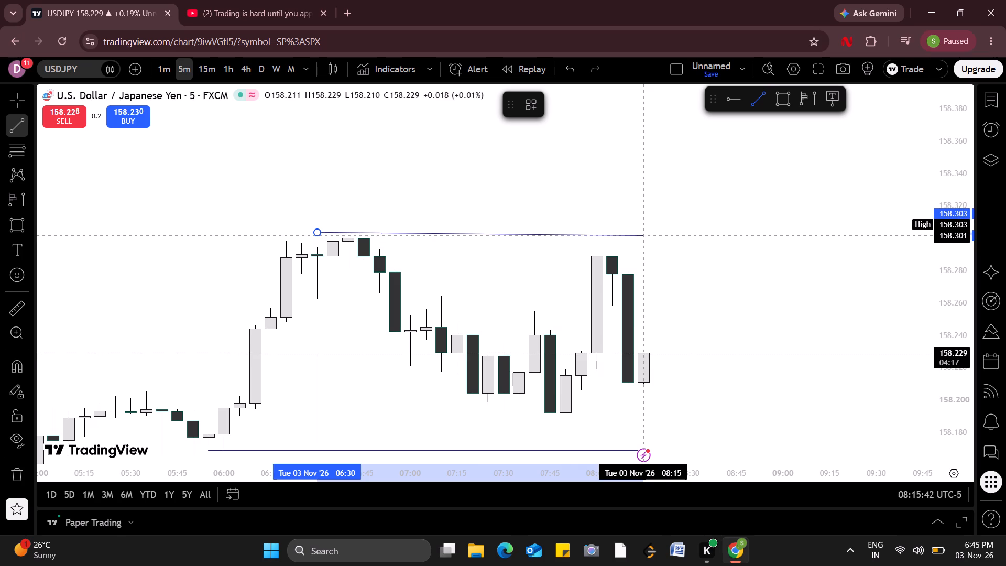
{"action": "left_click_drag", "start_coordinate": [649, 231], "coordinate": [647, 232]}
{"action": "left_click", "coordinate": [647, 232]}
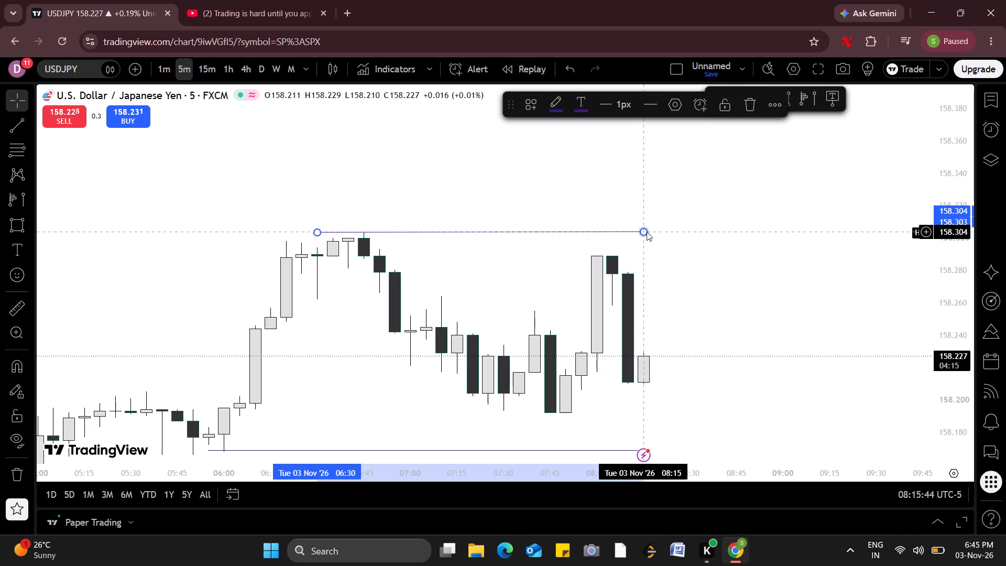
{"action": "left_click", "coordinate": [679, 255]}
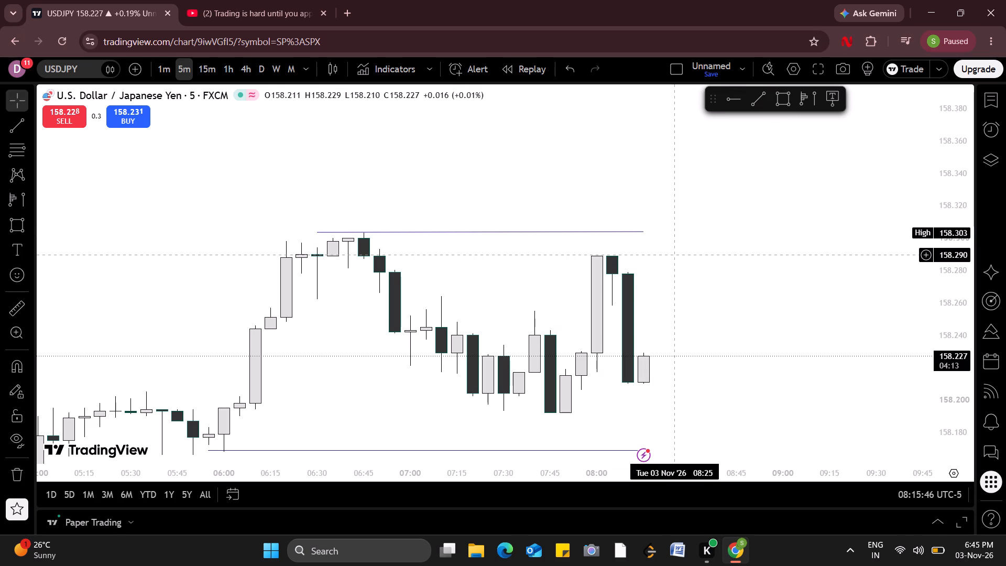
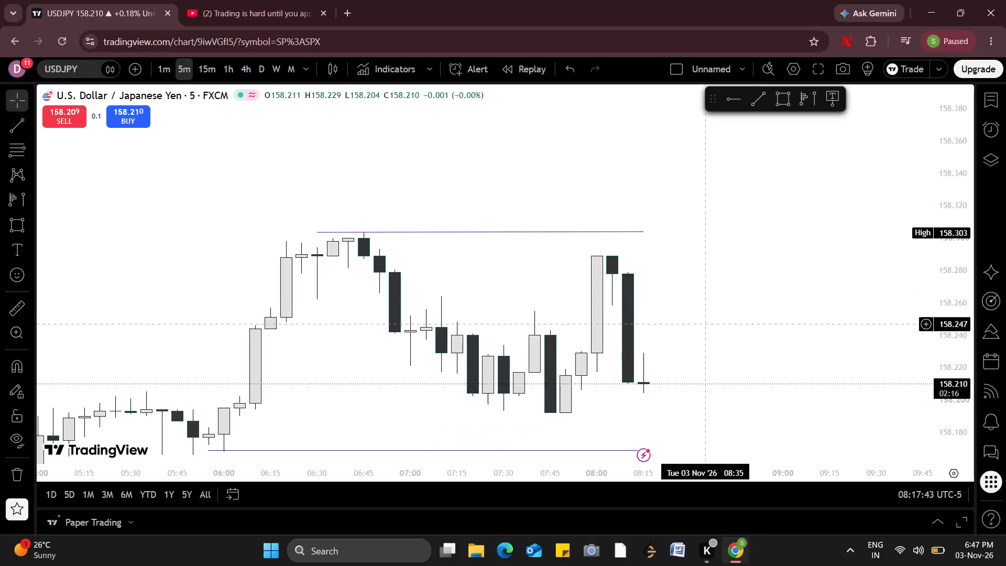
Draw a near-level trend line at about 158.289 along the latest 5-minute swing high, from 08:00 to 08:15.
{"action": "left_click_drag", "start_coordinate": [764, 346], "coordinate": [981, 169]}
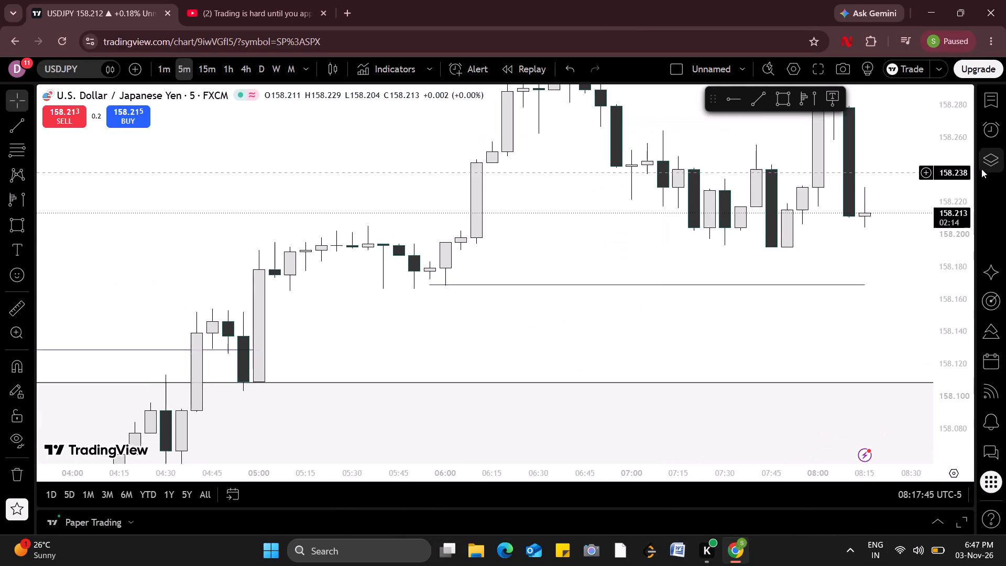
{"action": "left_click_drag", "start_coordinate": [981, 169], "coordinate": [770, 283]}
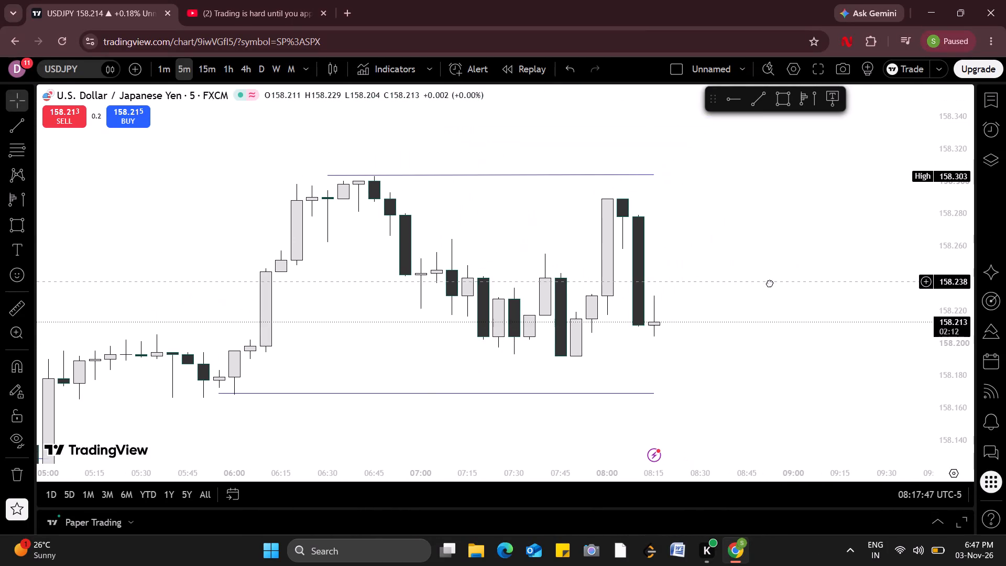
{"action": "left_click_drag", "start_coordinate": [770, 283], "coordinate": [739, 306]}
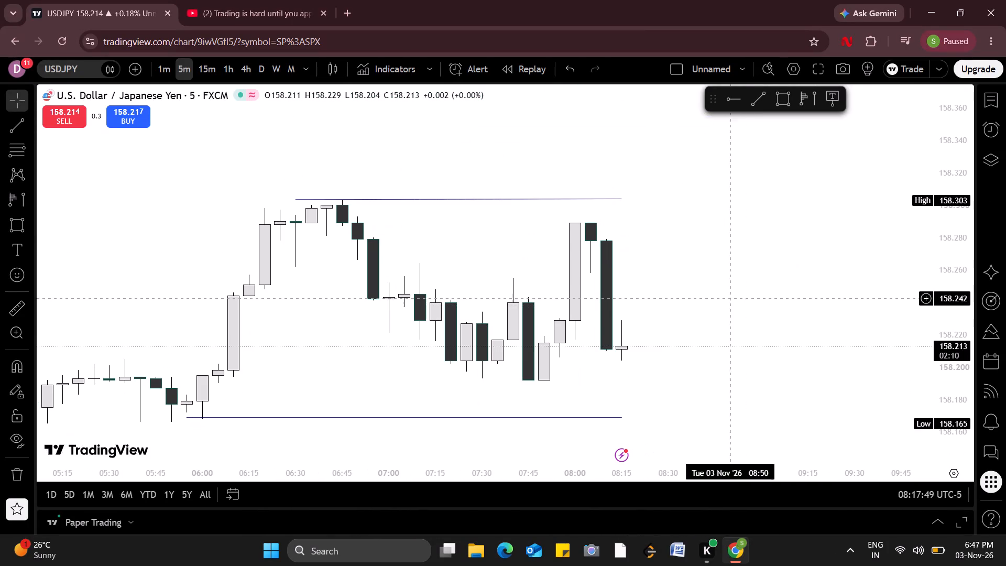
{"action": "left_click", "coordinate": [769, 99]}
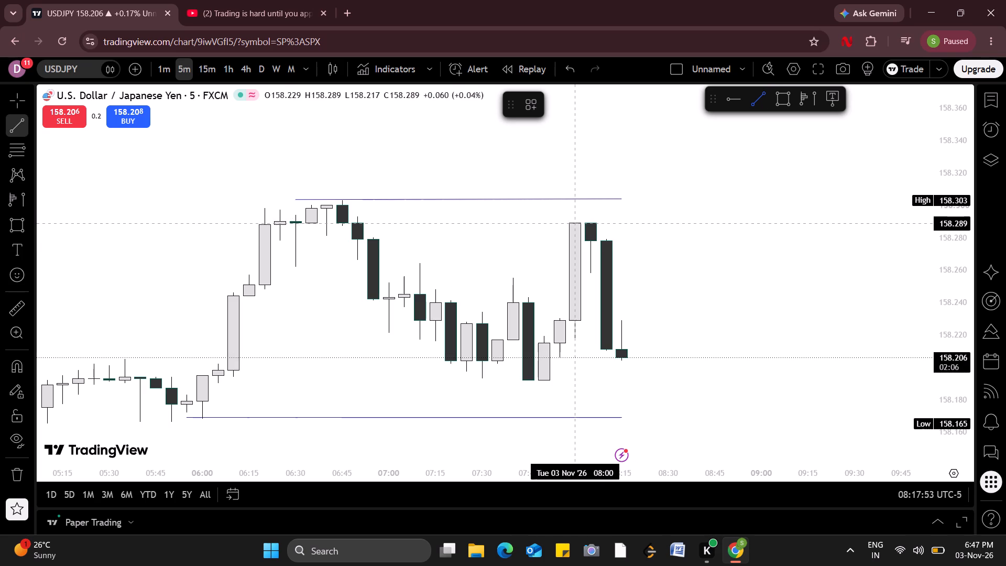
{"action": "left_click_drag", "start_coordinate": [582, 223], "coordinate": [621, 223]}
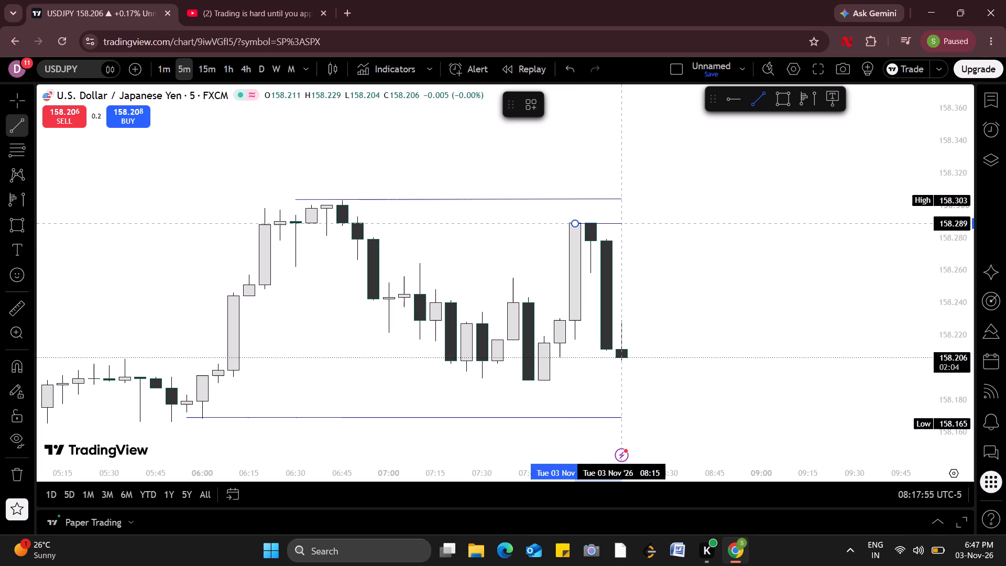
{"action": "left_click_drag", "start_coordinate": [621, 223], "coordinate": [621, 224]}
{"action": "left_click", "coordinate": [621, 224]}
{"action": "left_click", "coordinate": [680, 242]}
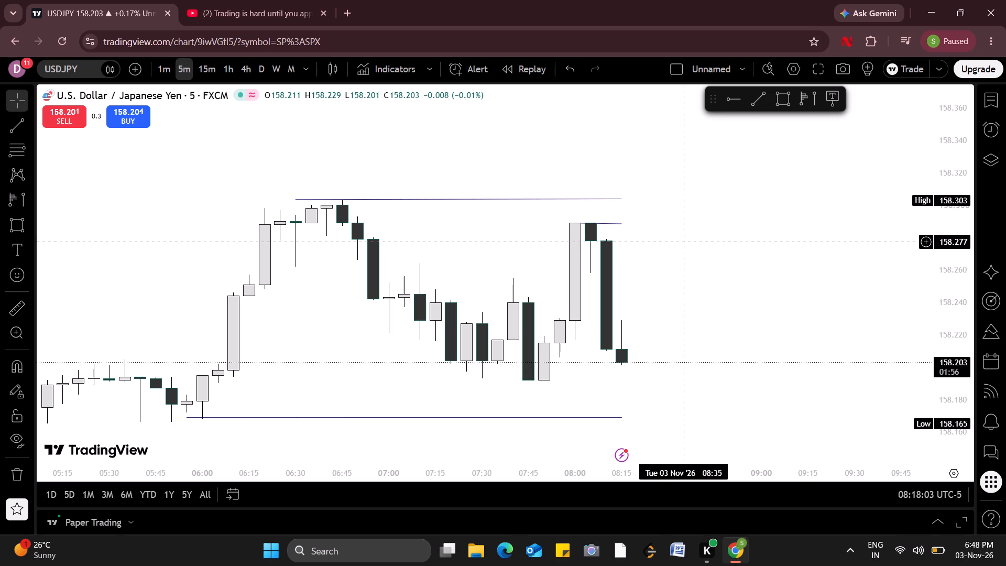
Draw a rectangle zone over the latest 5-minute drop from about 158.259 to 158.229, spanning 08:05 to 09:10.
{"action": "left_click_drag", "start_coordinate": [764, 326], "coordinate": [950, 183]}
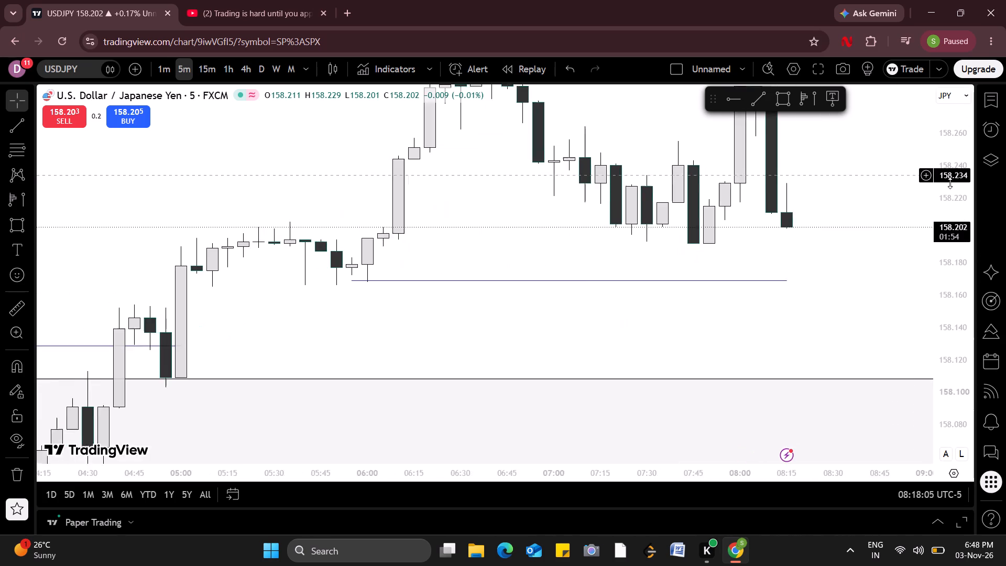
{"action": "left_click_drag", "start_coordinate": [950, 183], "coordinate": [736, 319]}
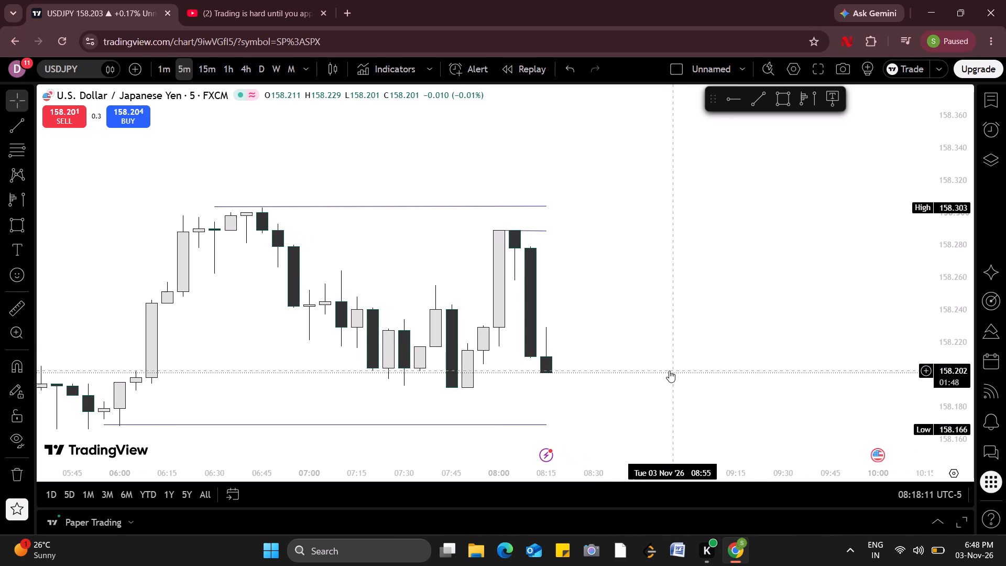
{"action": "scroll", "coordinate": [669, 371], "scroll_direction": "left", "scroll_amount": 2}
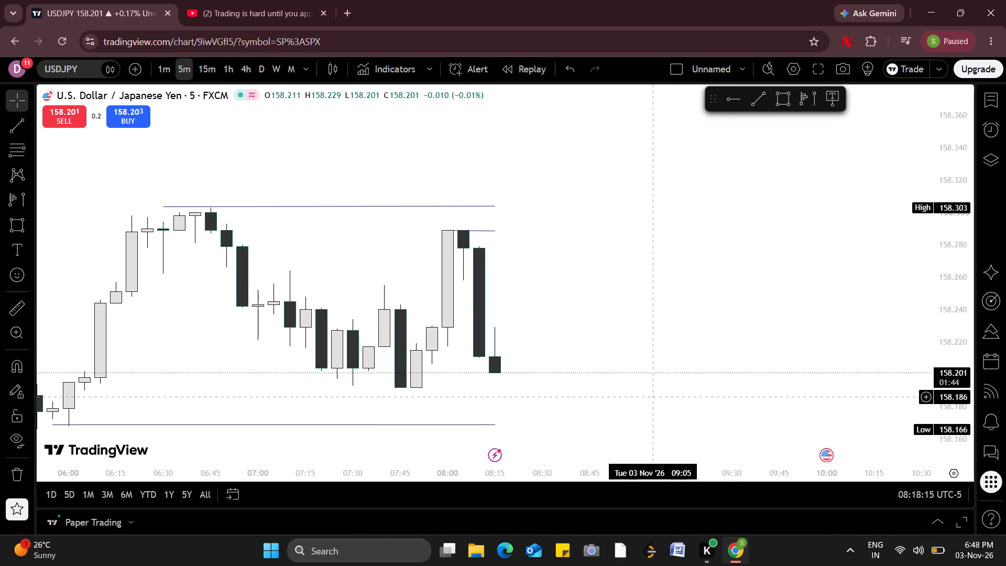
{"action": "left_click_drag", "start_coordinate": [616, 358], "coordinate": [632, 341]}
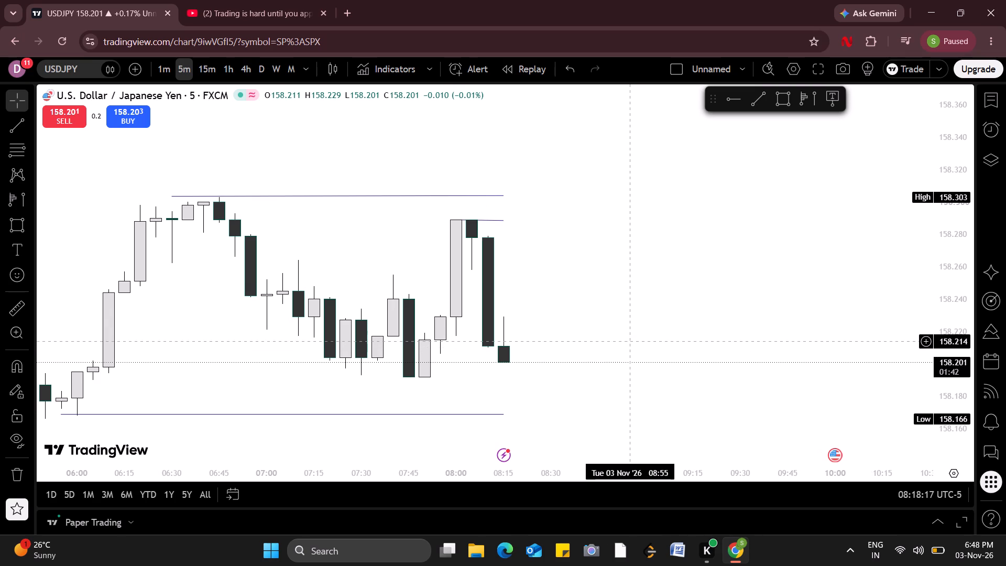
{"action": "left_click", "coordinate": [776, 102]}
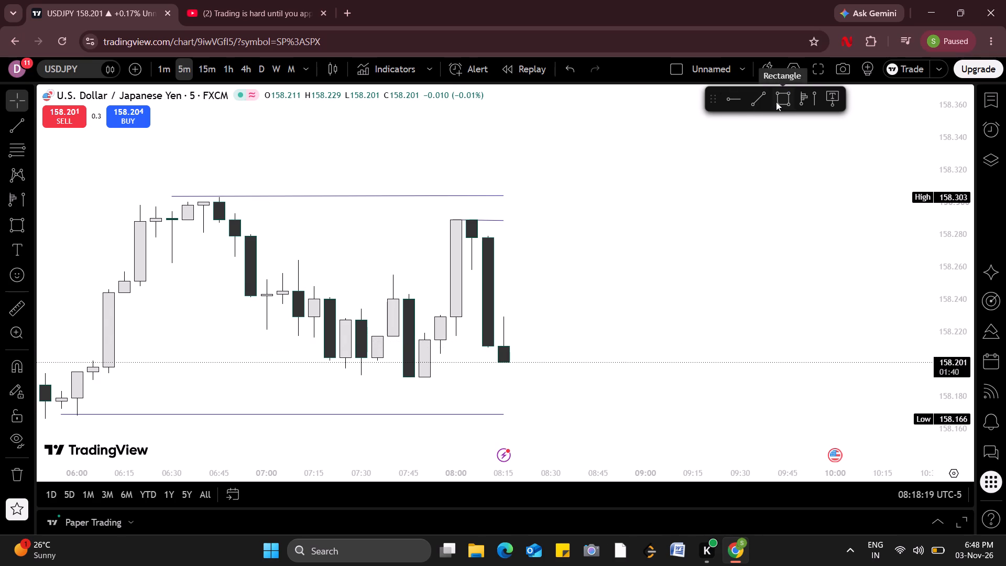
{"action": "left_click_drag", "start_coordinate": [468, 267], "coordinate": [578, 293]}
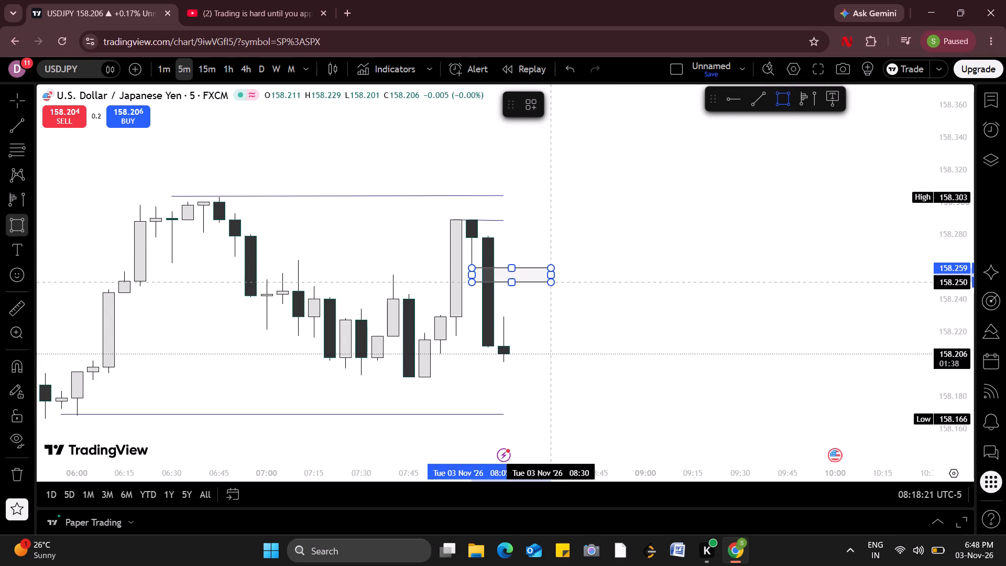
{"action": "left_click_drag", "start_coordinate": [578, 293], "coordinate": [682, 318]}
{"action": "left_click", "coordinate": [682, 318]}
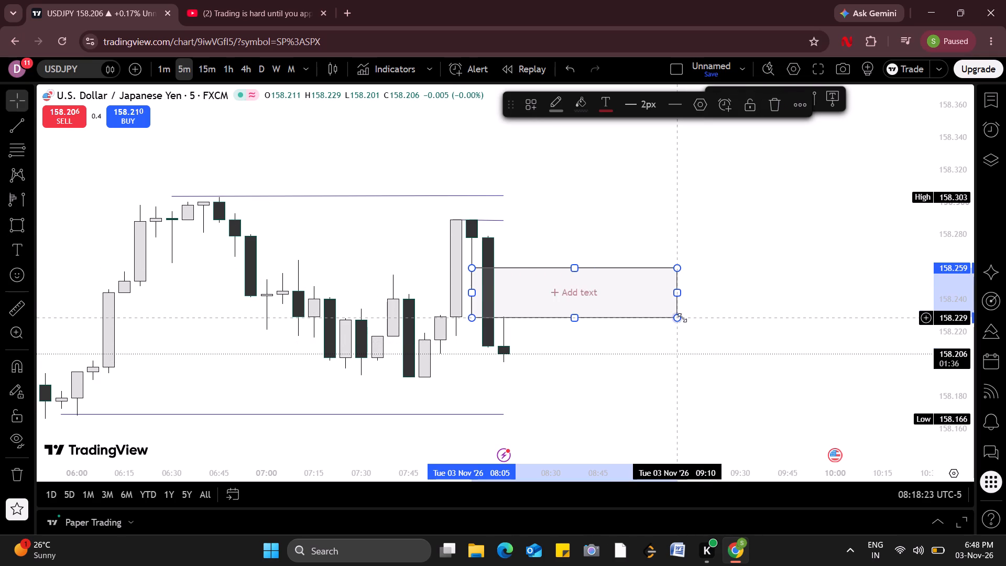
{"action": "left_click", "coordinate": [750, 364]}
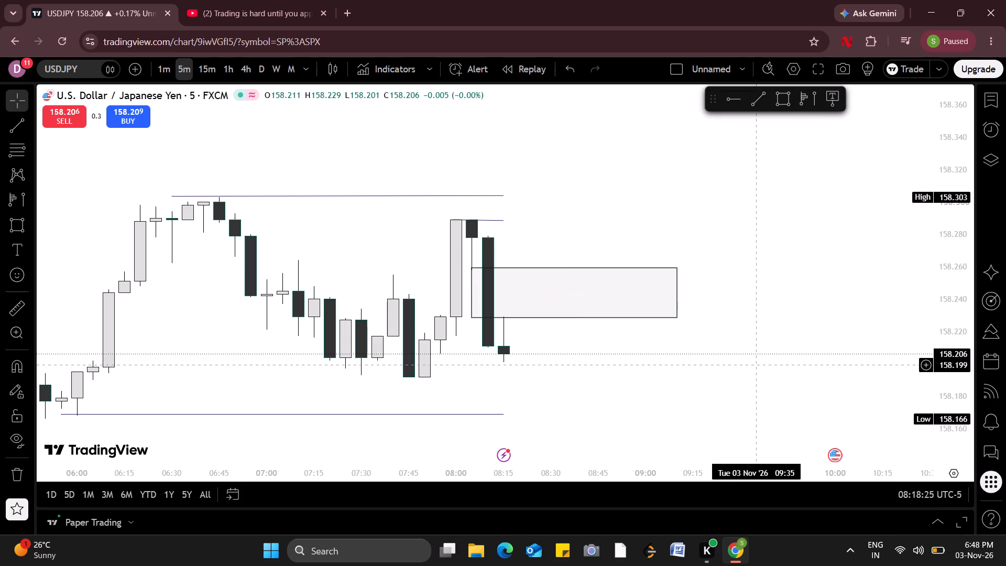